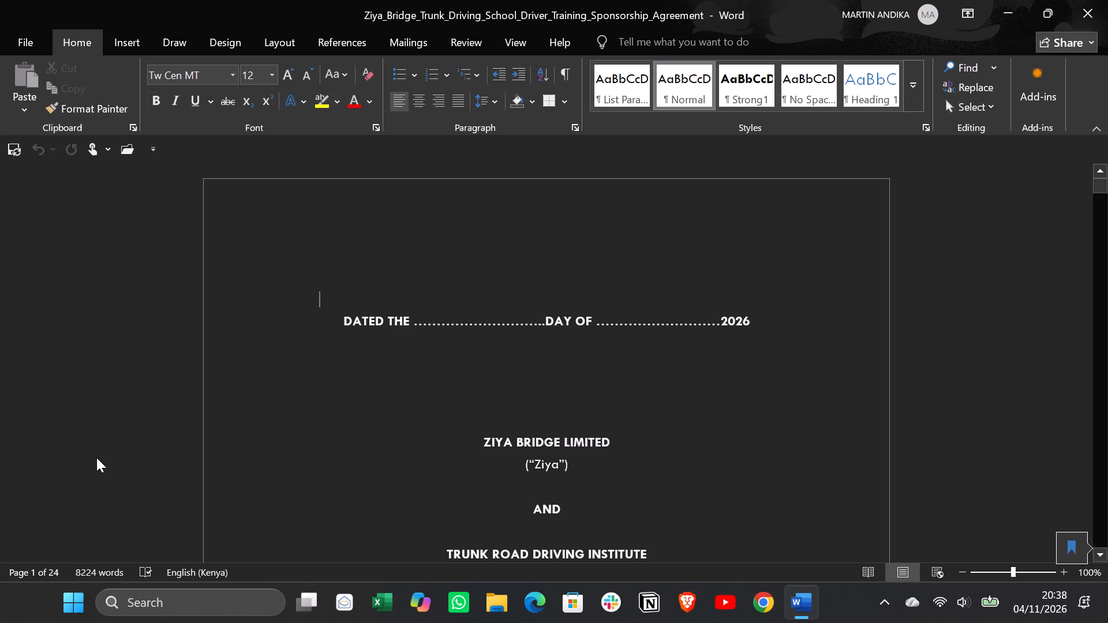
Read through the agreement from the cover page through the parties and the defined terms in clause 1.1.
key("Down")
key("Down")
key("Down")
key("Down")
key("Down")
key("Down")
key("Down")
key("Down")
key("Down")
key("Down")
key("Down")
key("Down")
key("Down")
key("Down")
key("Down")
key("Down")
key("Down")
key("Down")
key("Down")
key("Down")
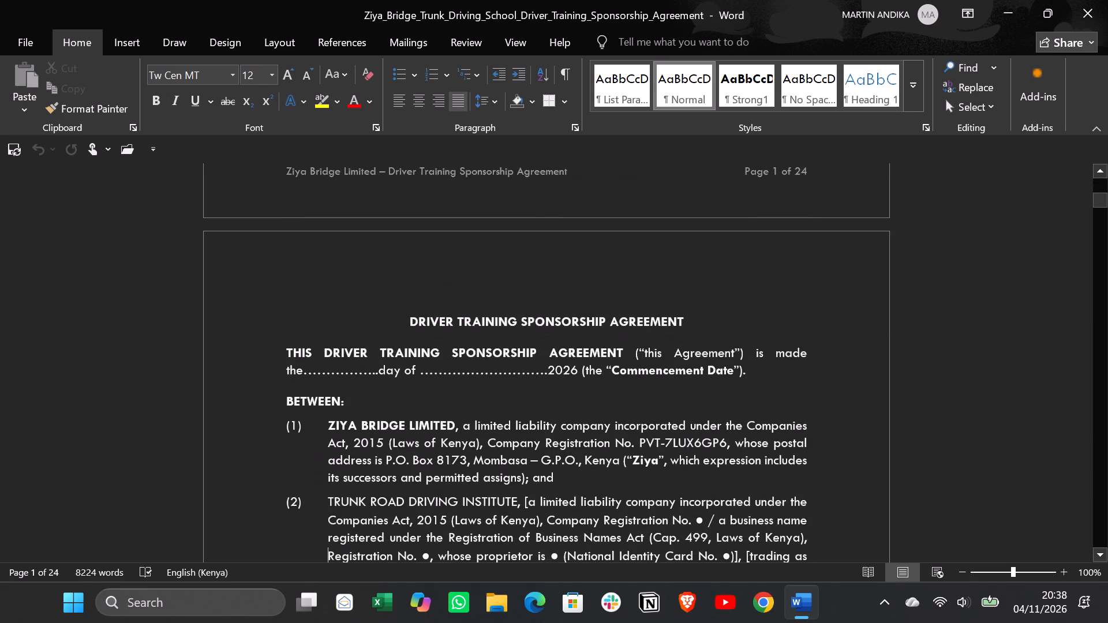
key("Down")
key("Down")
key("Down")
key("Down")
key("Down")
key("Down")
key("Down")
key("Down")
key("Down")
key("Down")
key("Down")
key("Down")
key("Down")
key("Down")
key("Down")
key("Down")
key("Down")
key("Down")
key("Down")
key("Down")
key("Down")
key("Down")
key("Down")
key("Down")
key("Down")
key("Down")
key("Down")
key("Down")
key("Down")
key("Down")
key("Down")
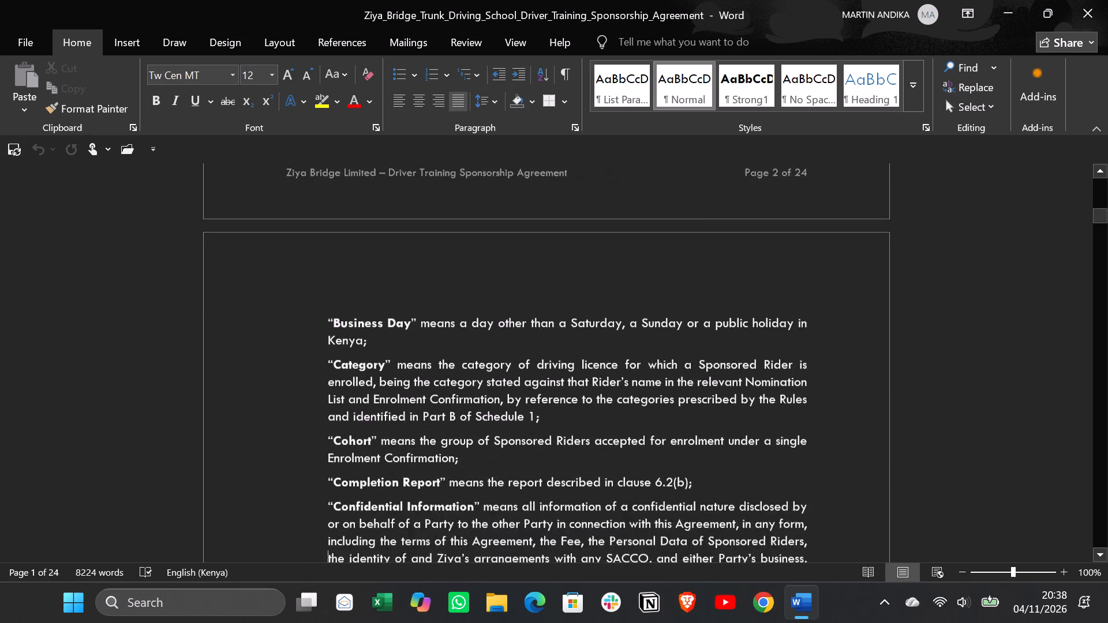
key("Down")
key("Down")
key("Down")
key("Down")
key("Down")
key("Down")
key("Down")
key("Down")
key("Down")
key("Down")
key("Down")
key("Down")
key("Down")
key("Down")
key("Down")
key("Down")
key("Down")
key("Down")
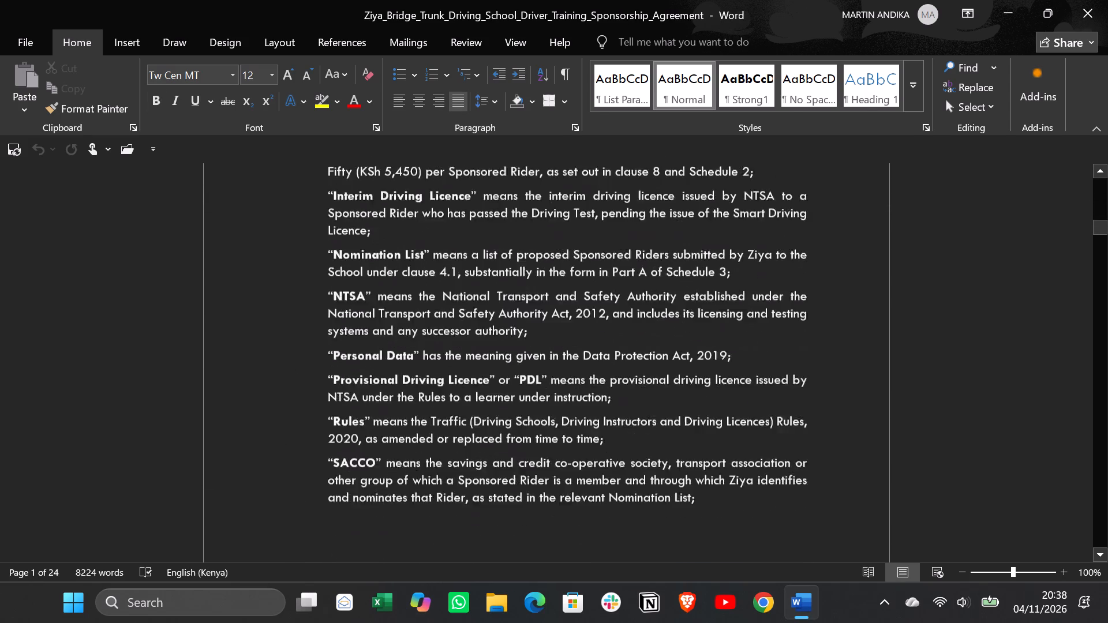
Read on from the remaining definitions through clauses 2 and 3 to the heading of clause 4.
key("Down")
key("Down")
key("Down")
key("Down")
key("Down")
key("Down")
key("Down")
key("Down")
key("Down")
key("Down")
key("Down")
key("Down")
key("Down")
key("Down")
key("Down")
key("Down")
key("Down")
key("Down")
key("Down")
key("Down")
key("Down")
key("Down")
key("Down")
key("Down")
key("Down")
key("Down")
key("Down")
key("Down")
key("Down")
key("Down")
key("Down")
key("Down")
key("Down")
key("Down")
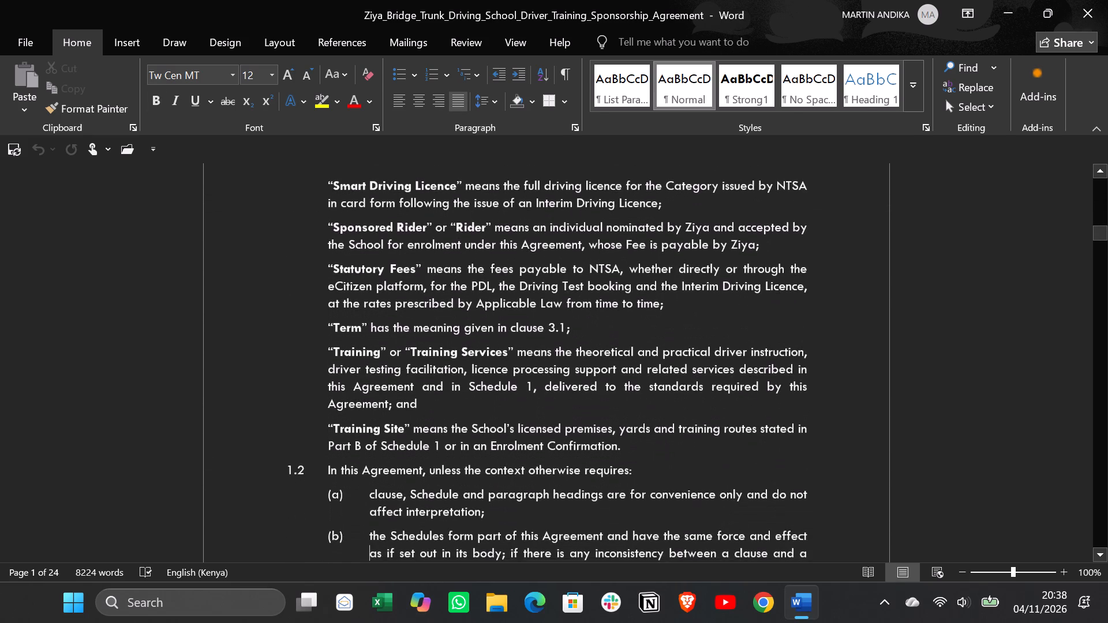
key("Down")
key("Down")
key("Down")
key("Down")
key("Down")
key("Down")
key("Down")
key("Down")
key("Down")
key("Down")
key("Down")
key("Down")
key("Down")
key("Down")
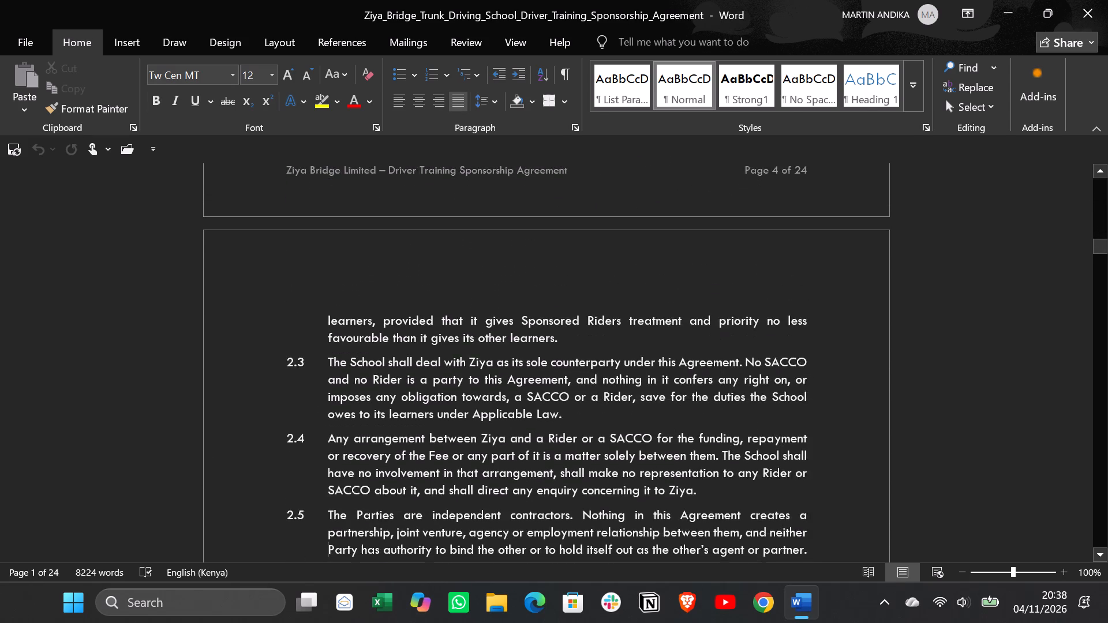
key("Down")
key("Down")
key("Down")
key("Down")
key("Down")
key("Down")
key("Down")
key("Down")
key("Down")
key("Down")
key("Down")
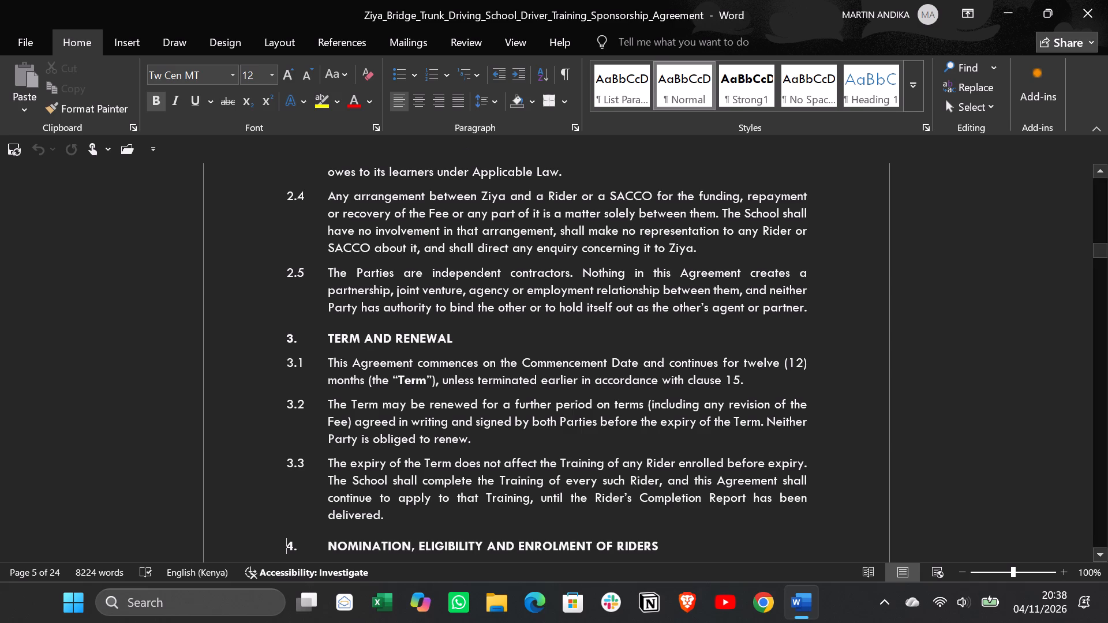
Look through clauses 4 to 8 of the agreement, down to the instalment terms in clause 8.6.
scroll(828, 292, "down", 11)
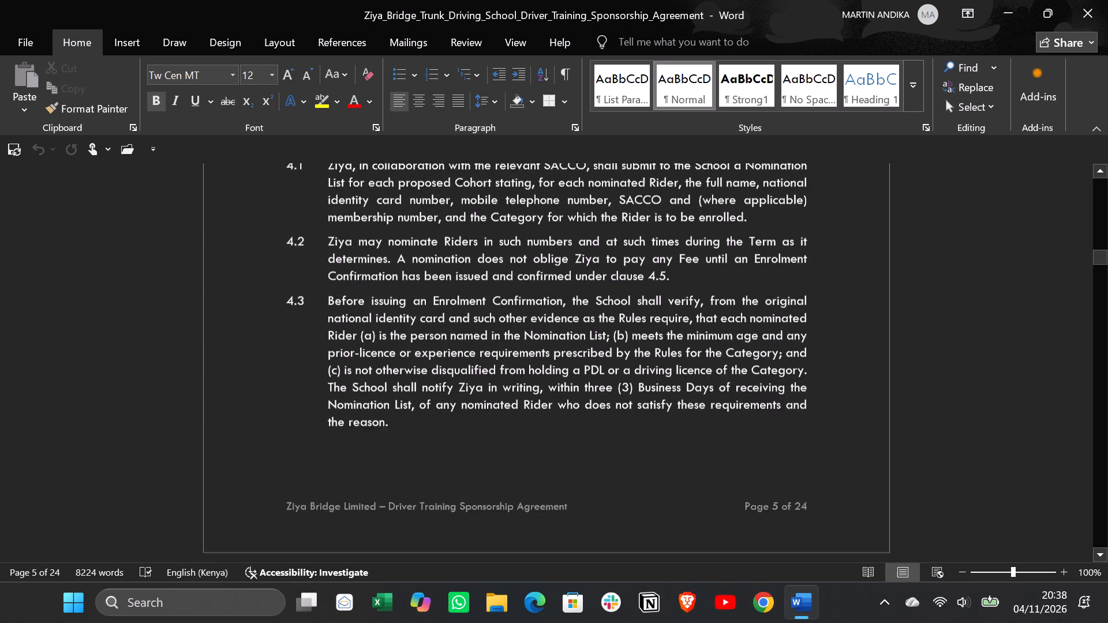
scroll(823, 317, "down", 6)
scroll(821, 322, "up", 6)
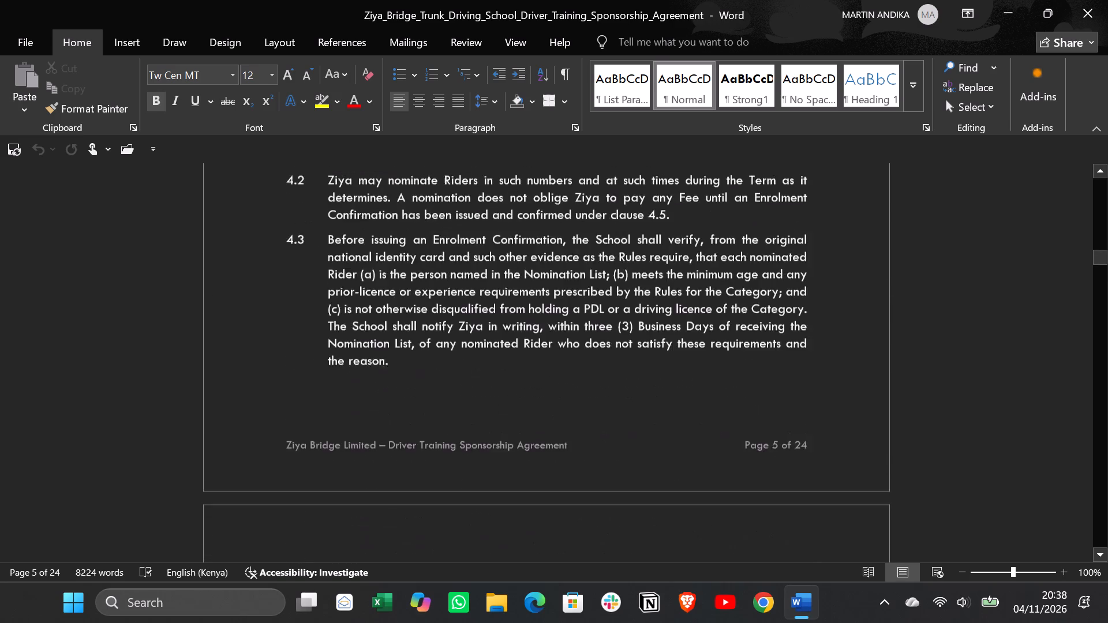
scroll(821, 322, "up", 13)
scroll(821, 322, "down", 20)
scroll(821, 322, "down", 1)
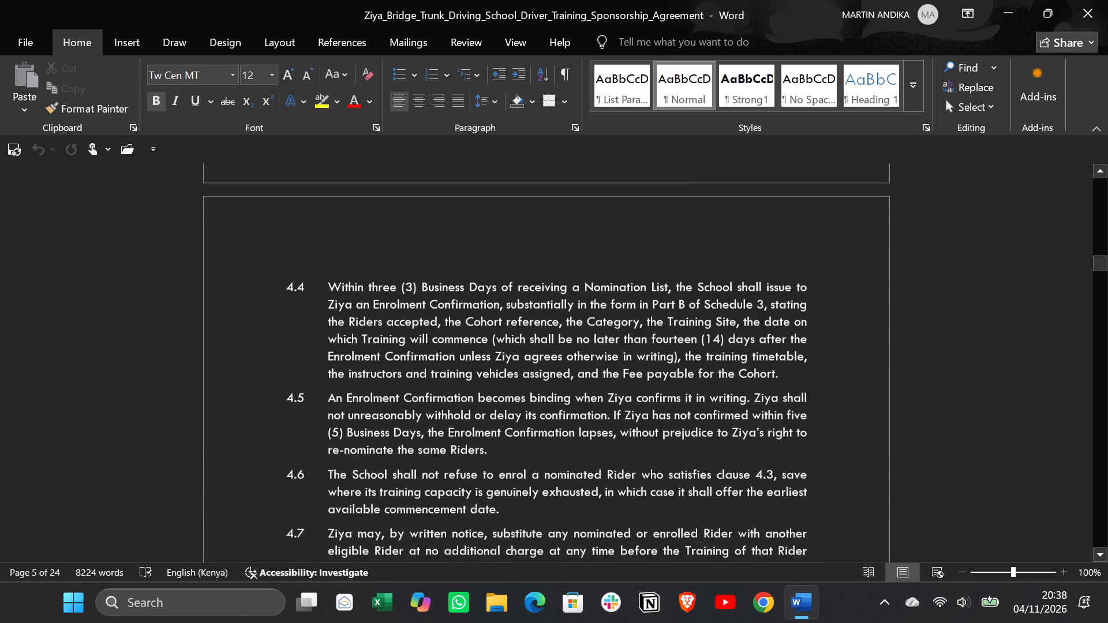
scroll(823, 325, "down", 17)
scroll(823, 325, "down", 11)
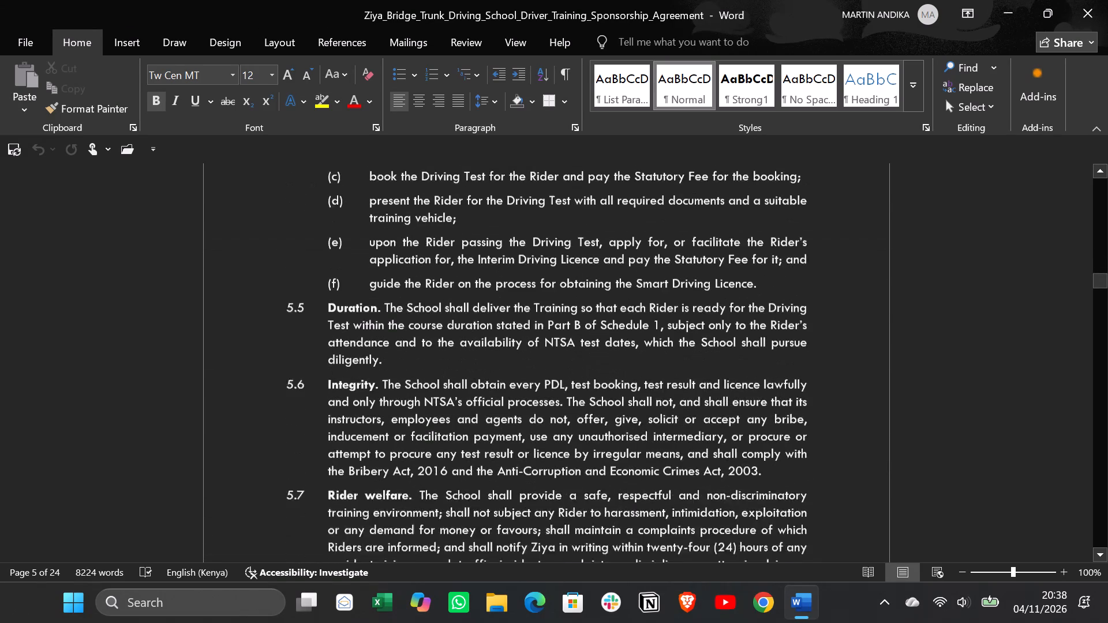
scroll(823, 325, "down", 19)
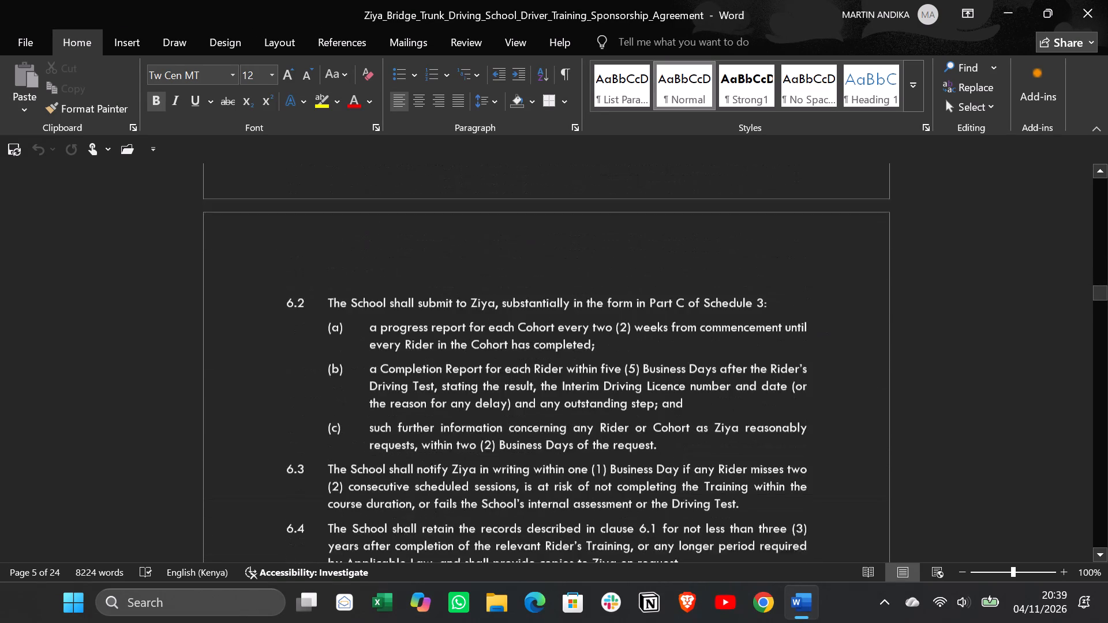
scroll(823, 325, "down", 16)
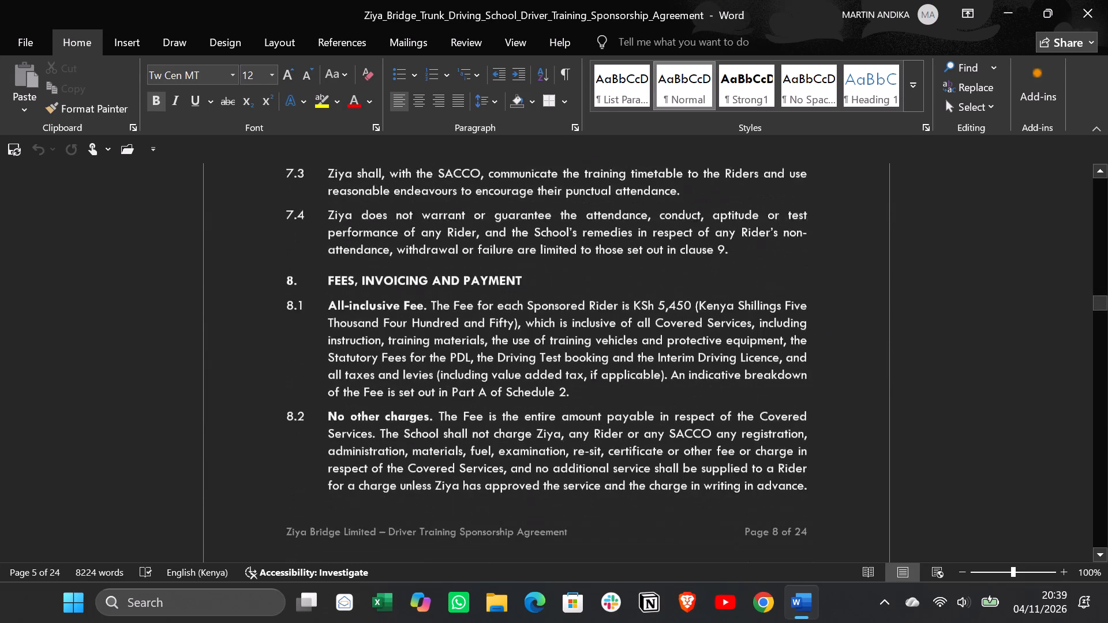
scroll(823, 325, "up", 3)
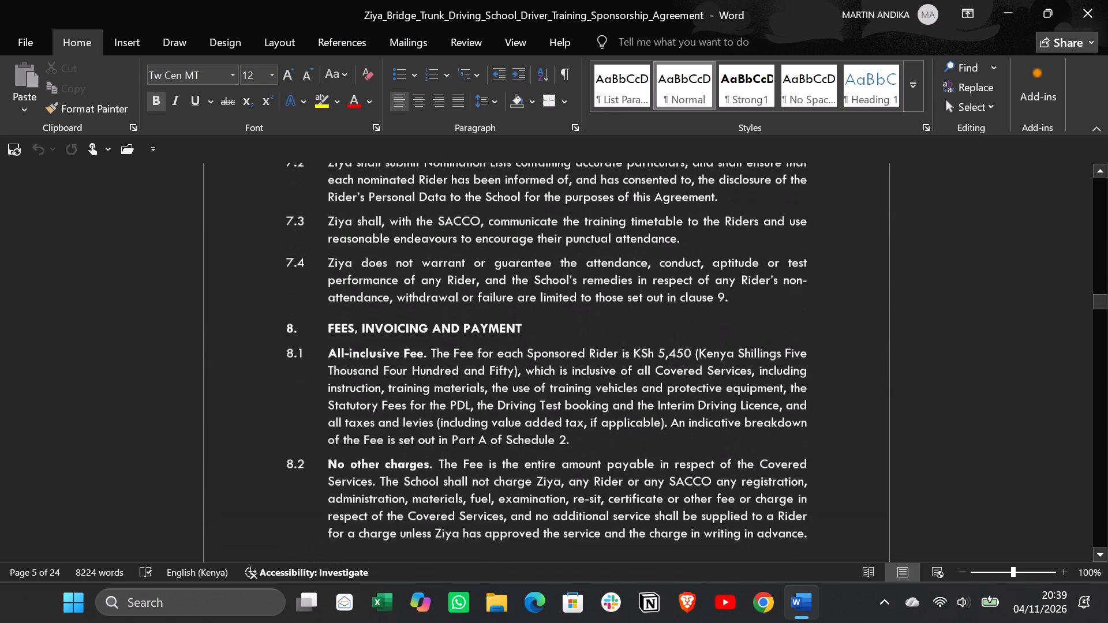
scroll(823, 325, "up", 2)
scroll(823, 325, "down", 16)
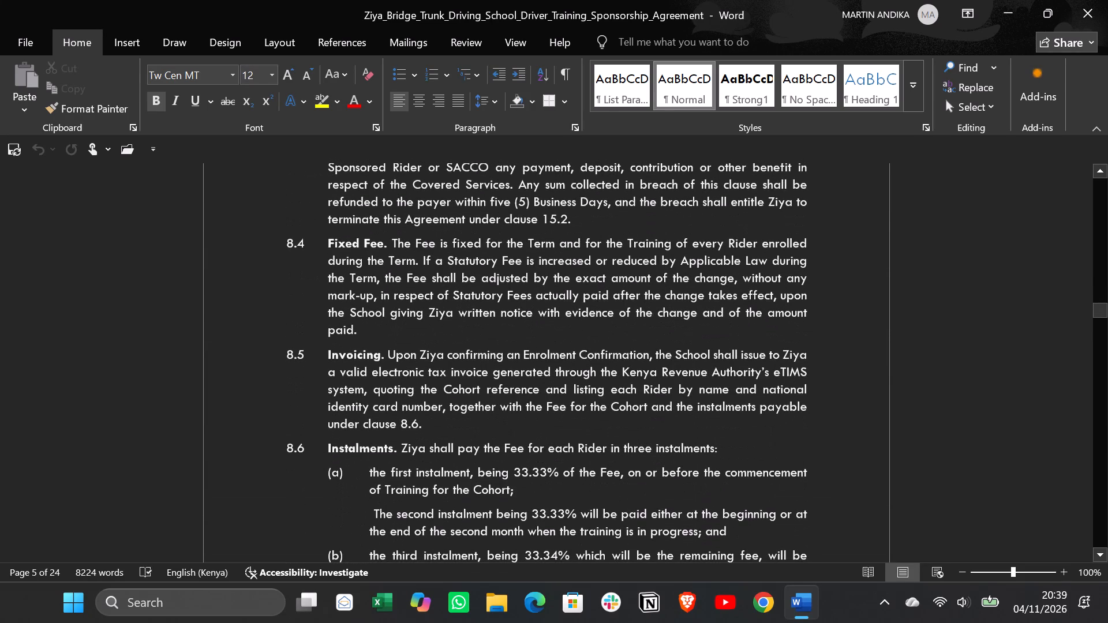
scroll(823, 325, "down", 4)
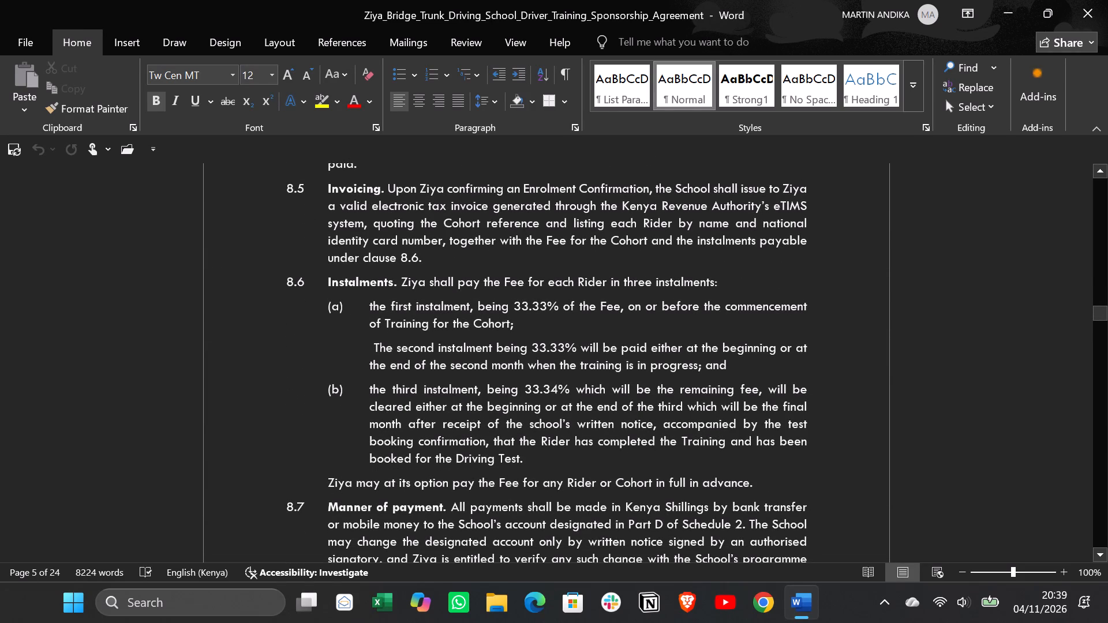
Select the first, second and third instalment paragraphs under clause 8.6, including their (a) and (b) labels.
left_click_drag(536, 463, 376, 307)
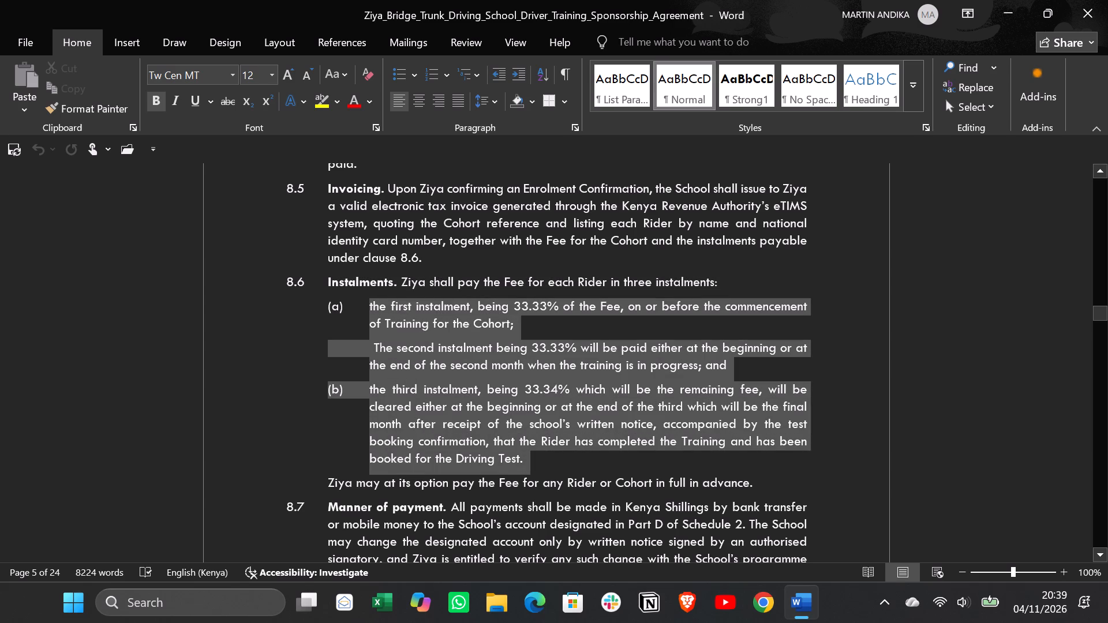
left_click_drag(376, 307, 344, 309)
left_click_drag(344, 309, 317, 306)
right_click(400, 365)
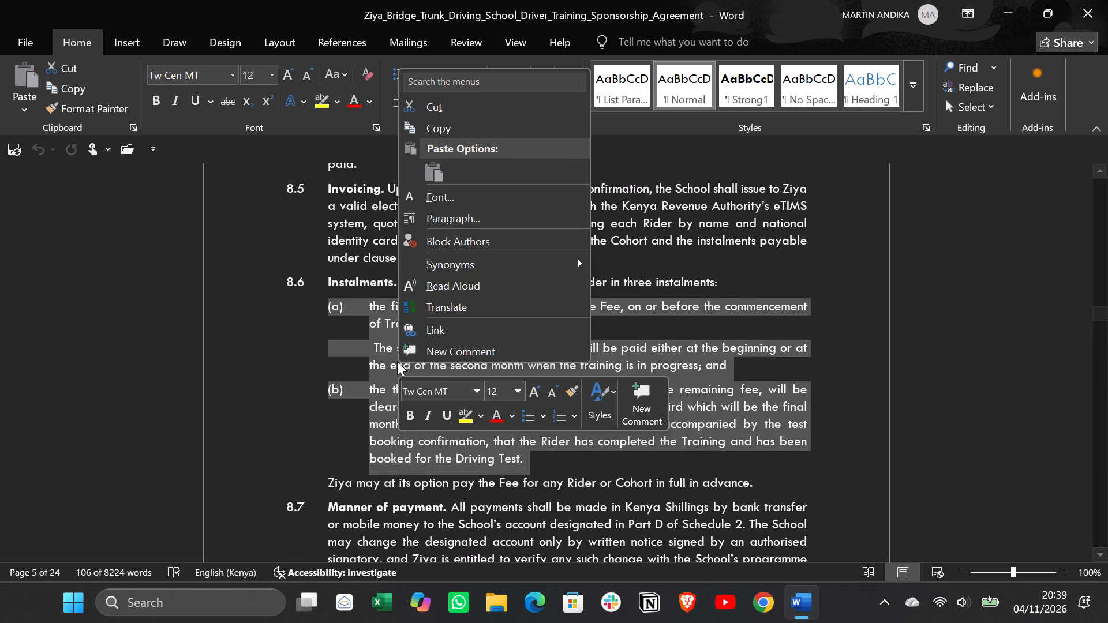
left_click(1016, 267)
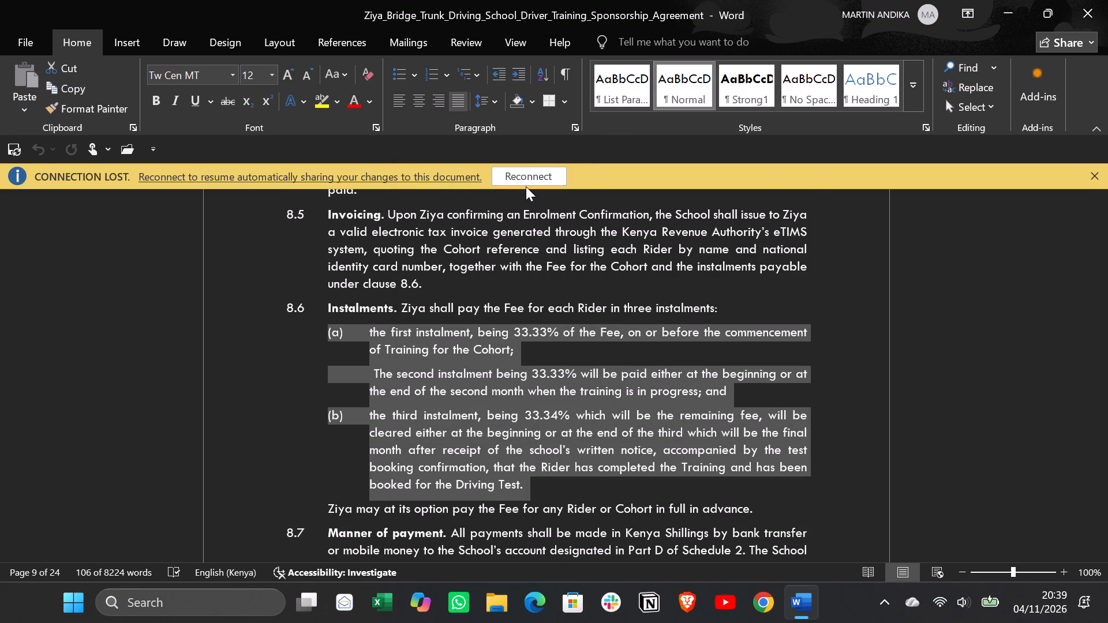
Reconnect the document to resume automatic sharing of changes.
left_click(538, 178)
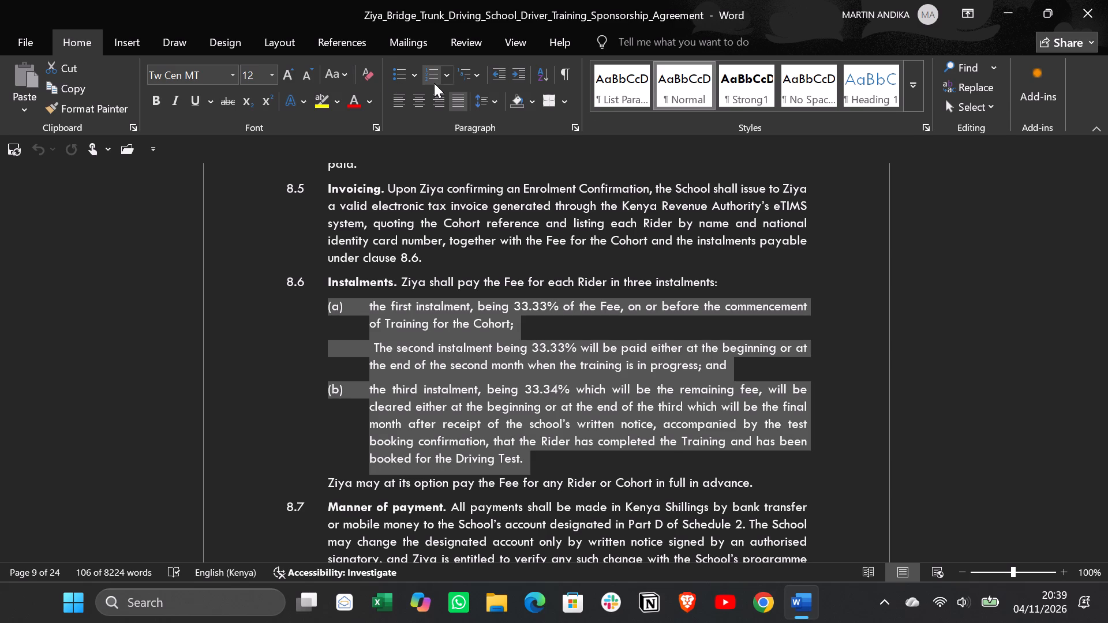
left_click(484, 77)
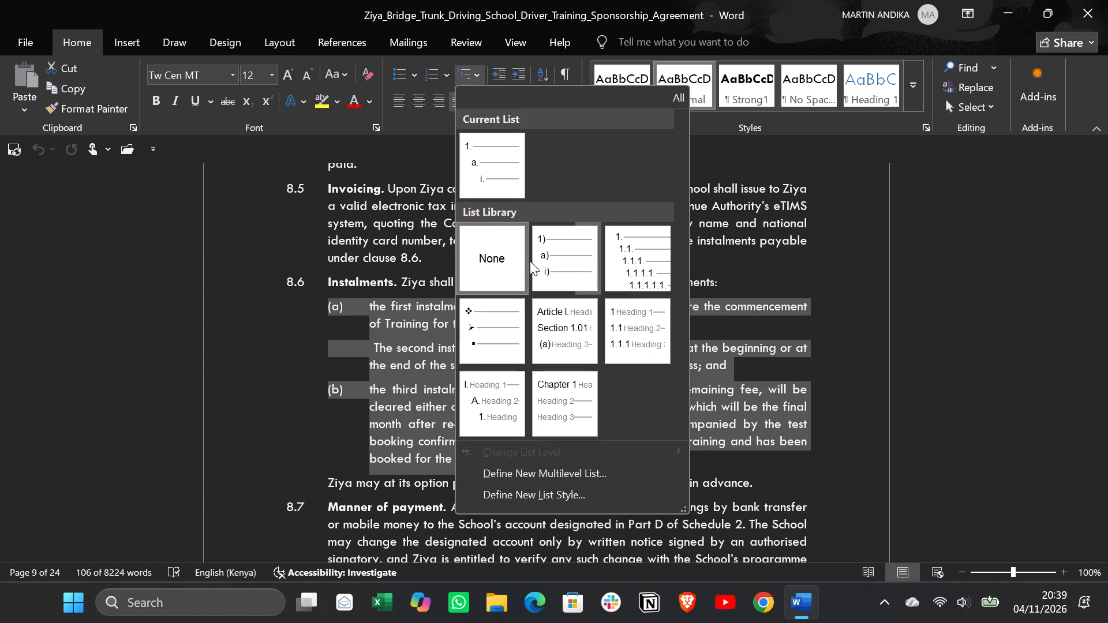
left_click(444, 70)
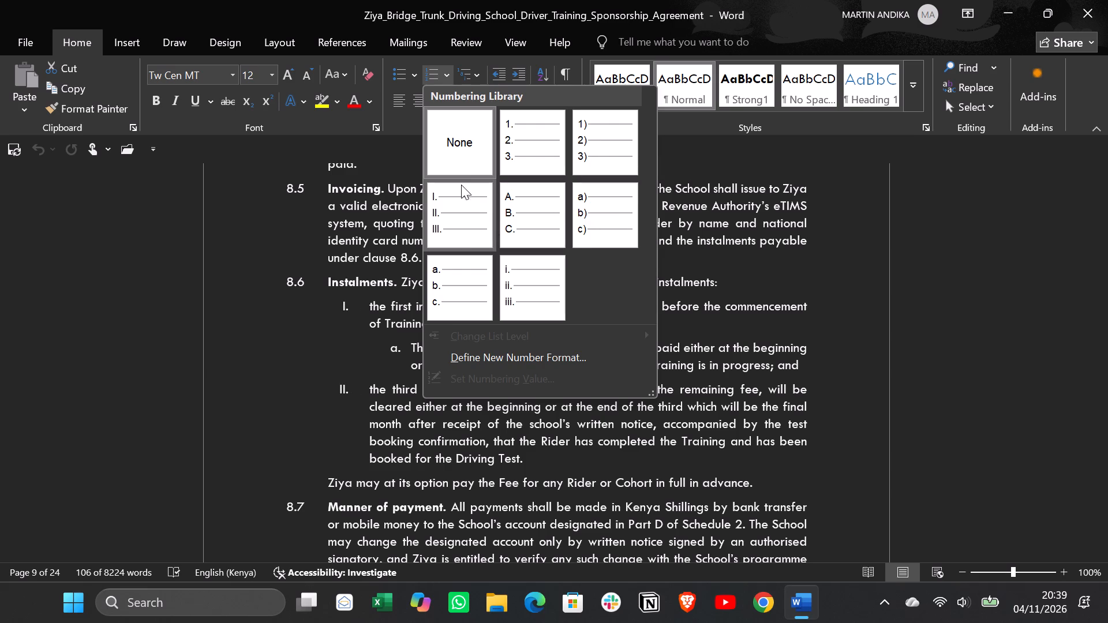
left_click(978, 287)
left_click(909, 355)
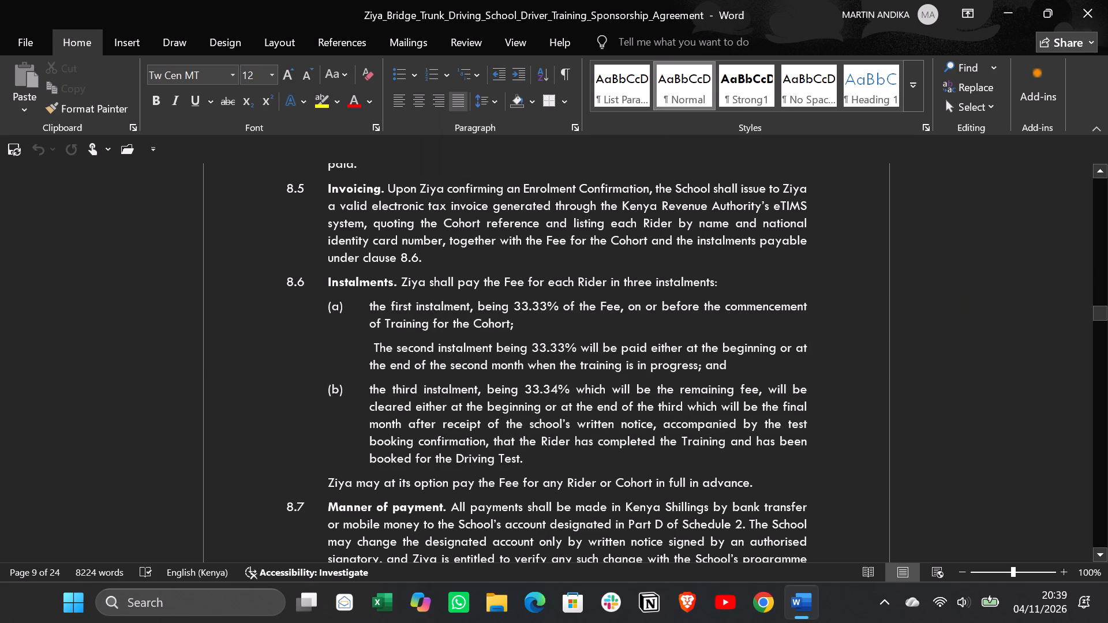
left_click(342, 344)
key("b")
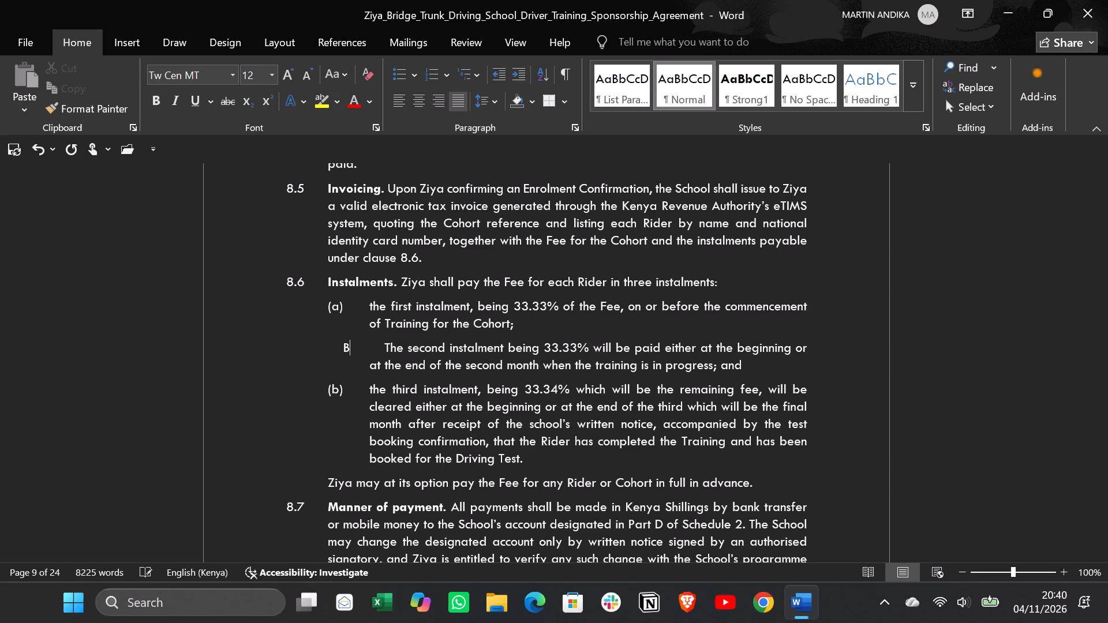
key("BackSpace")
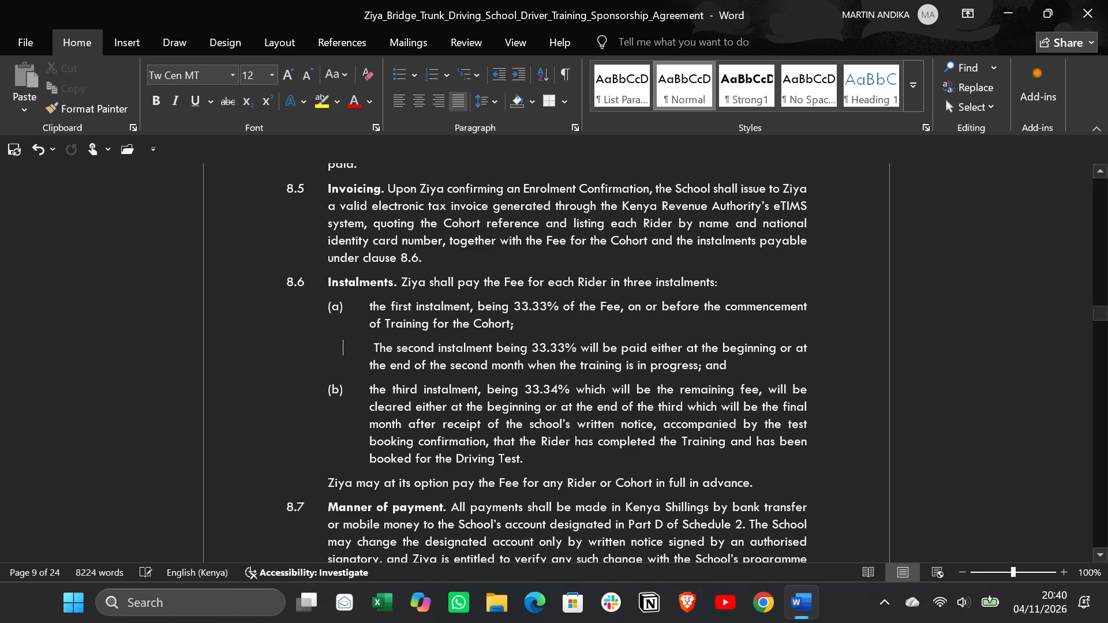
Delete the manual (b) and (a) labels before the third and first instalment paragraphs in clause 8.6.
left_click(345, 386)
key("BackSpace")
key("BackSpace")
key("BackSpace")
left_click(351, 307)
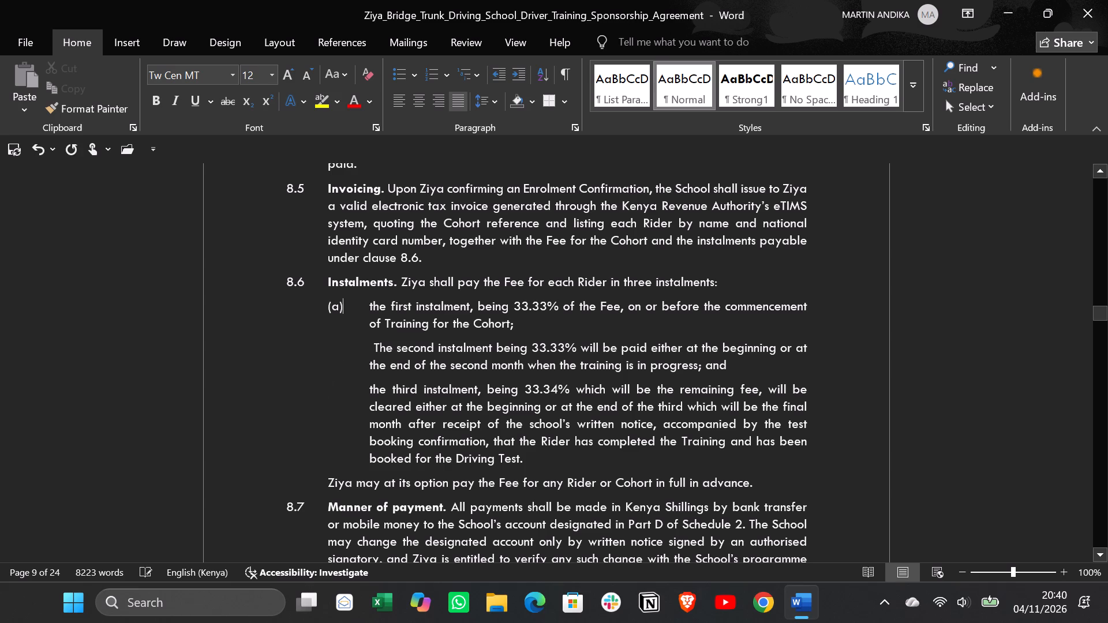
key("BackSpace")
key("BackSpace")
key("BackSpace")
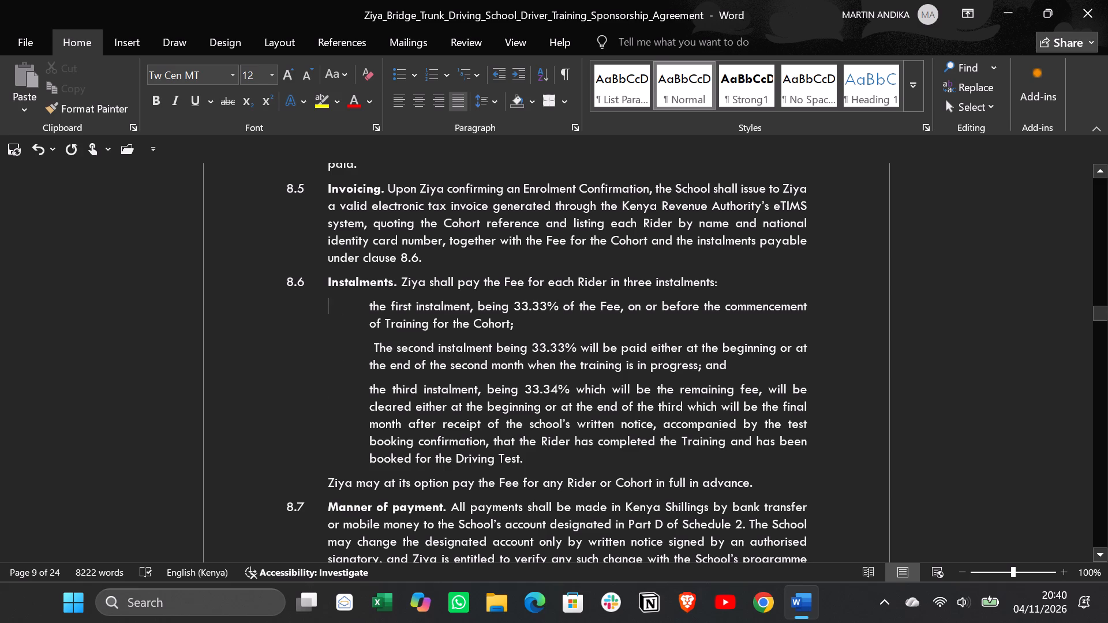
Capitalise the opening word of the first and third instalment paragraphs in clause 8.6 as "The".
left_click(372, 302)
key("BackSpace")
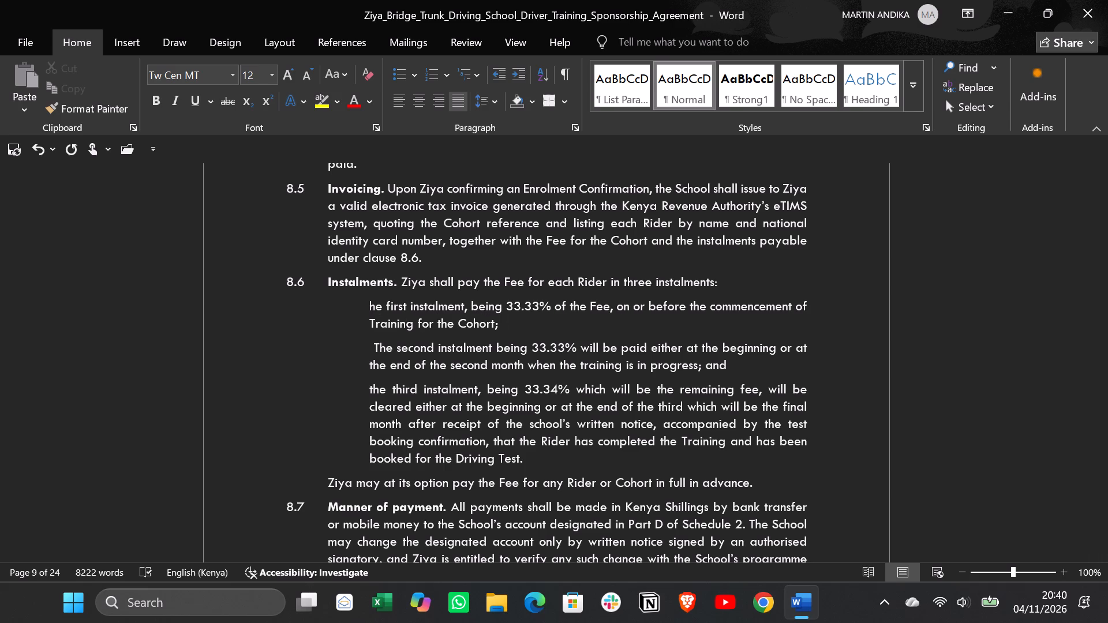
key("t")
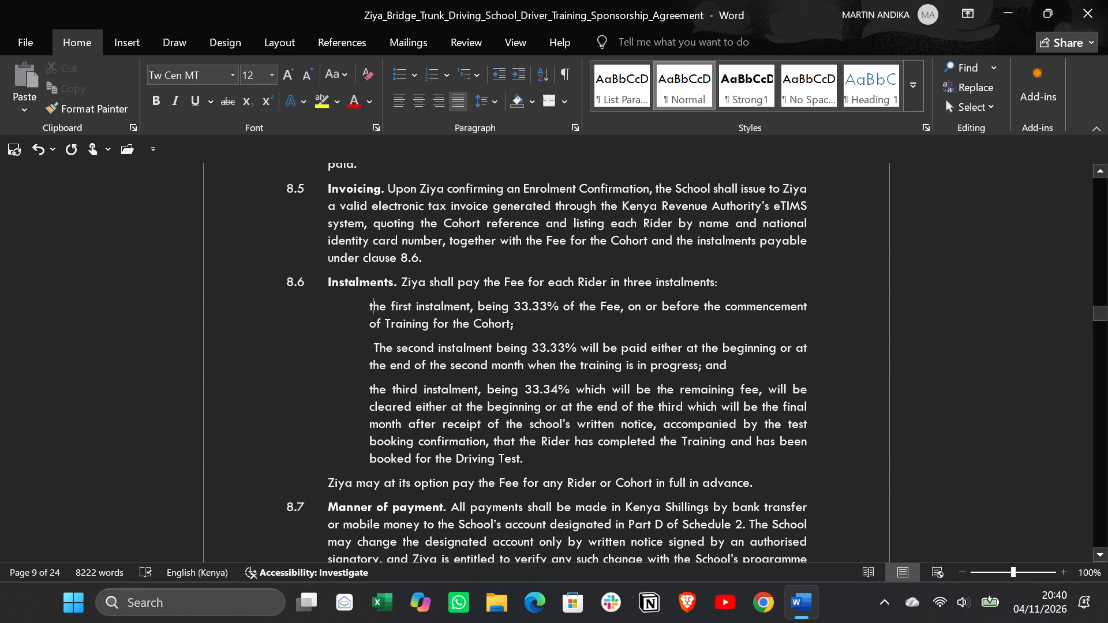
key("BackSpace")
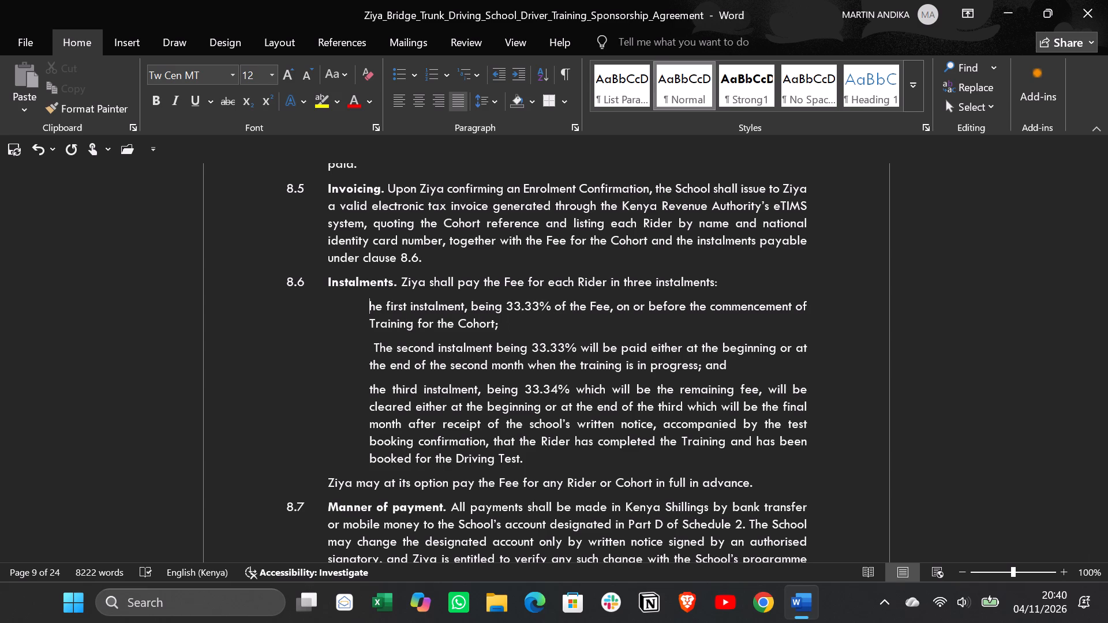
key("t")
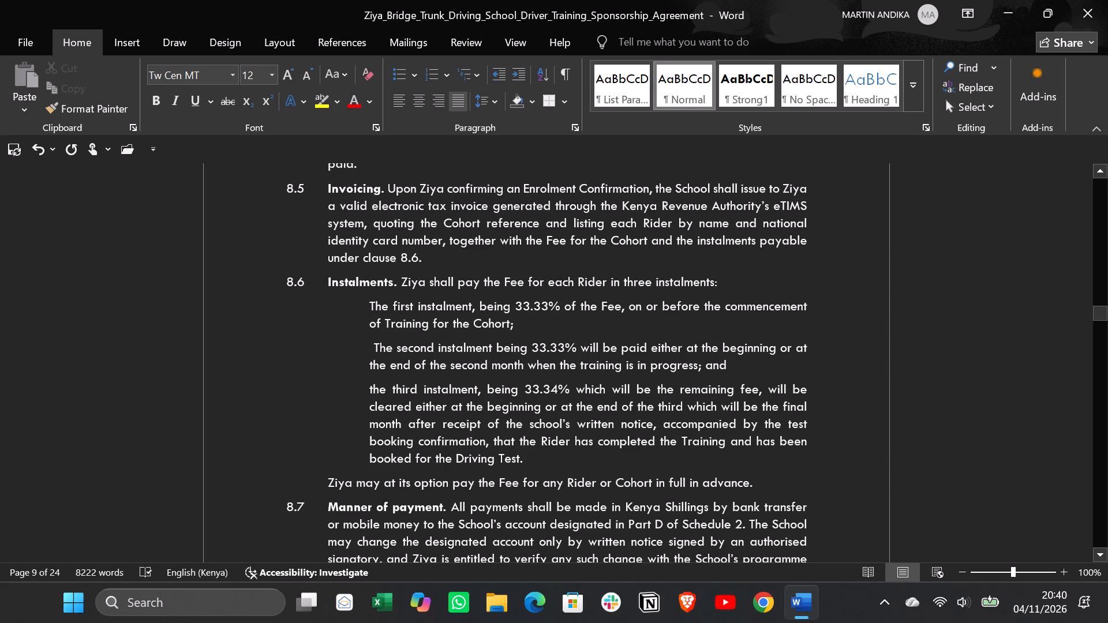
left_click(372, 387)
key("BackSpace")
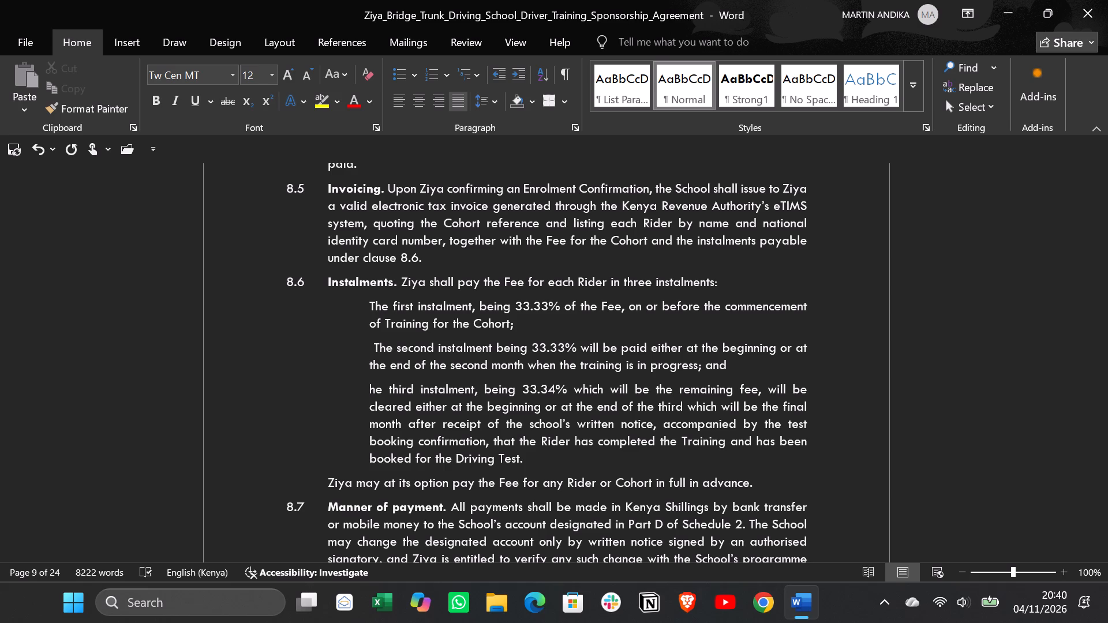
key("t")
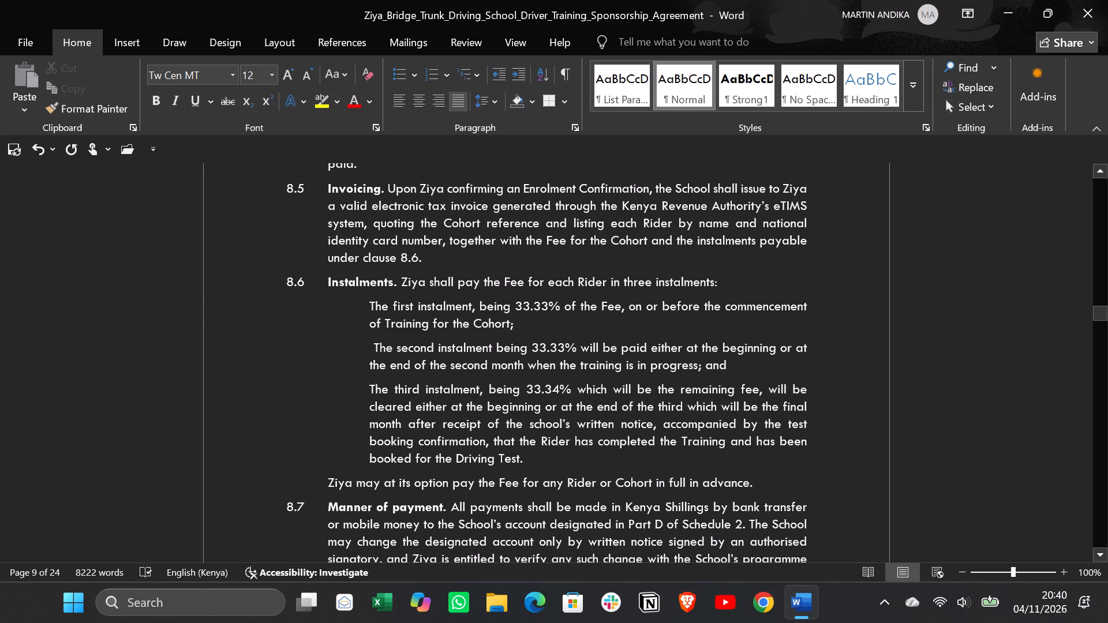
Apply automatic a., b., c. numbering to the three instalment paragraphs under clause 8.6.
left_click_drag(528, 461, 358, 306)
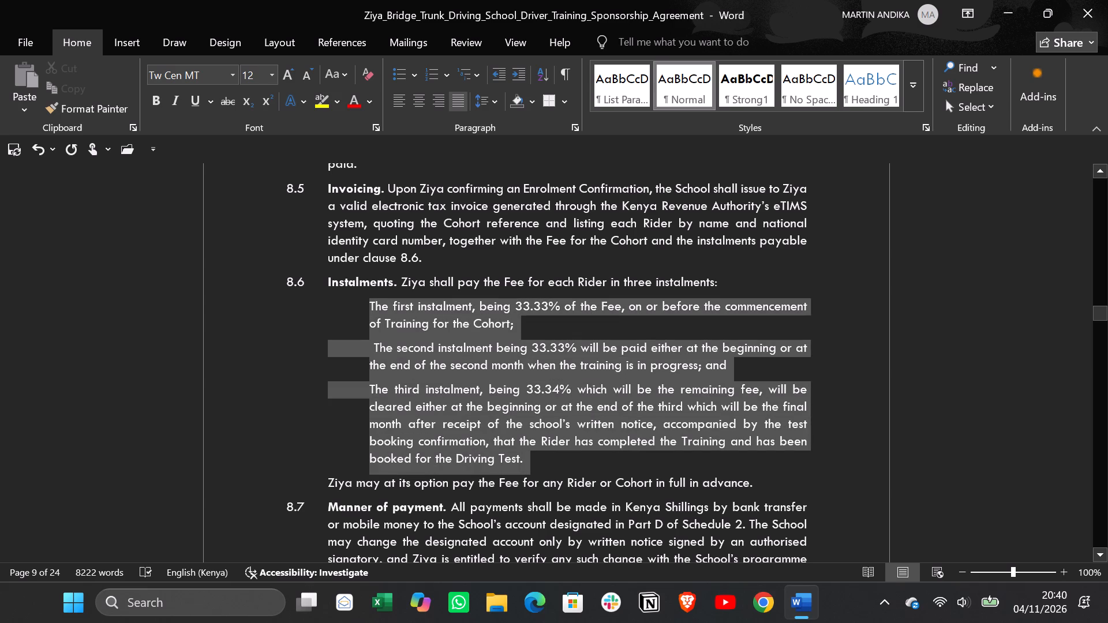
left_click_drag(358, 306, 358, 306)
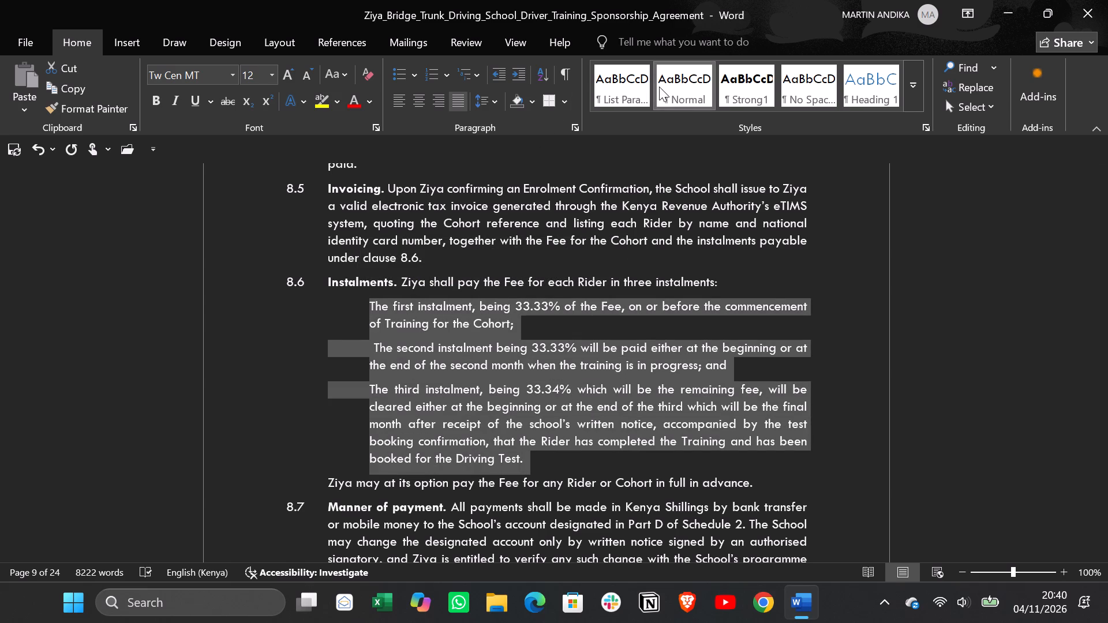
left_click(445, 72)
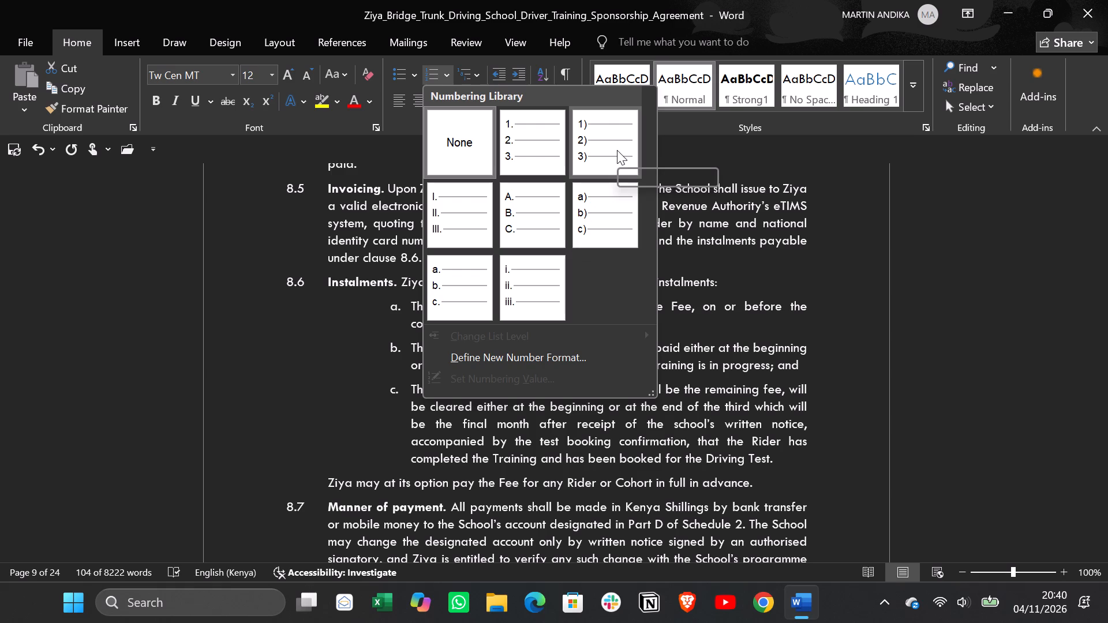
left_click(591, 223)
left_click(837, 371)
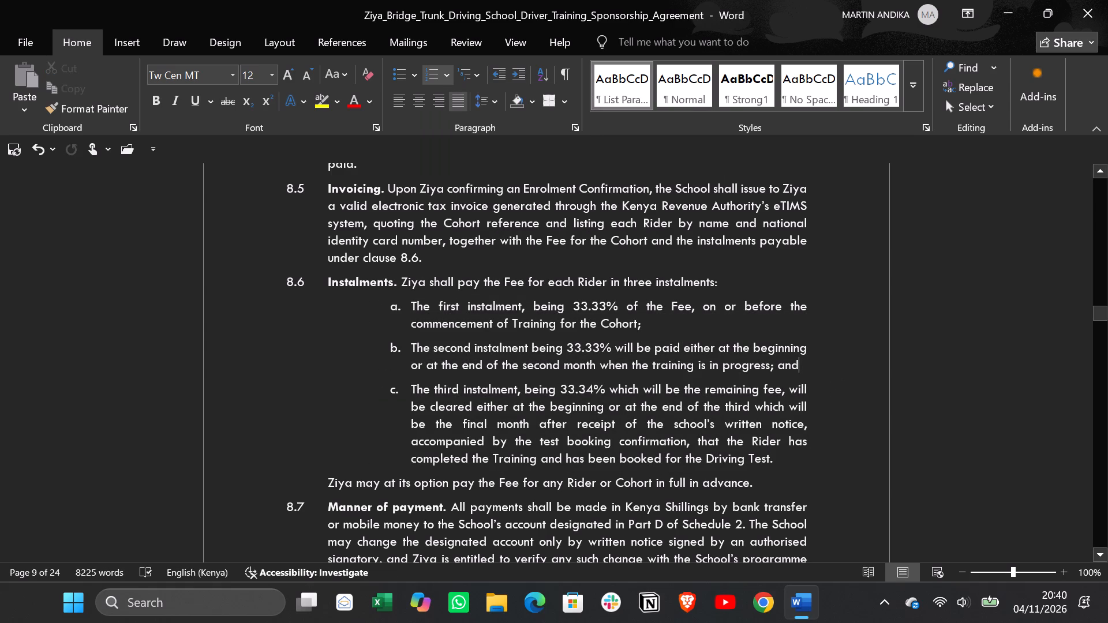
left_click(381, 306)
Read on from clause 8.7 through the payment terms and into clause 9, down to School default in clause 9.6.
scroll(470, 299, "down", 6)
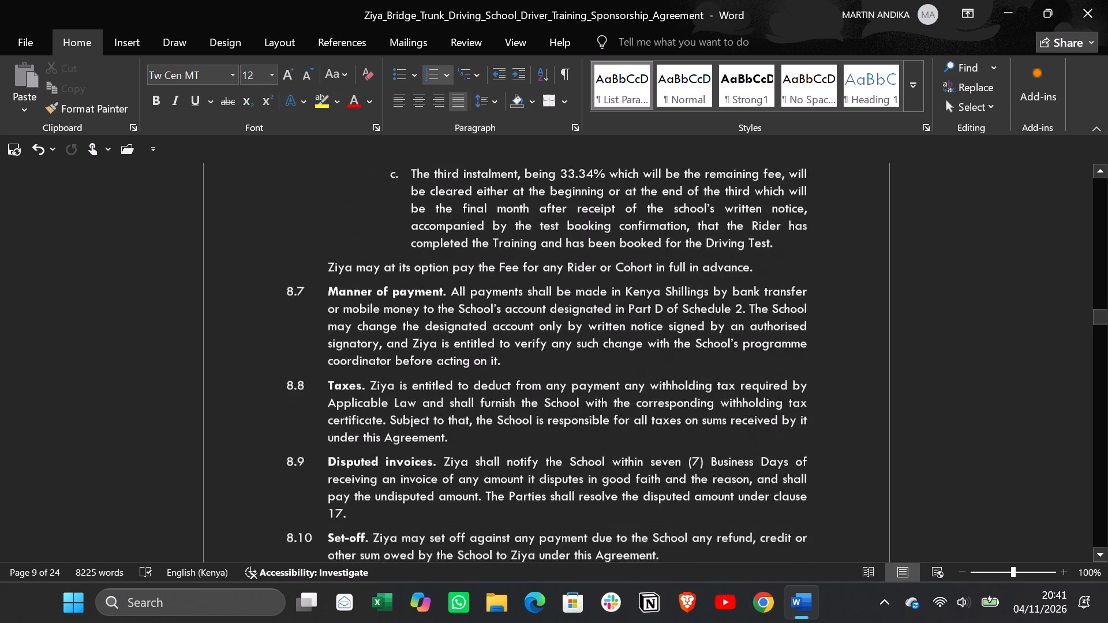
scroll(470, 299, "down", 16)
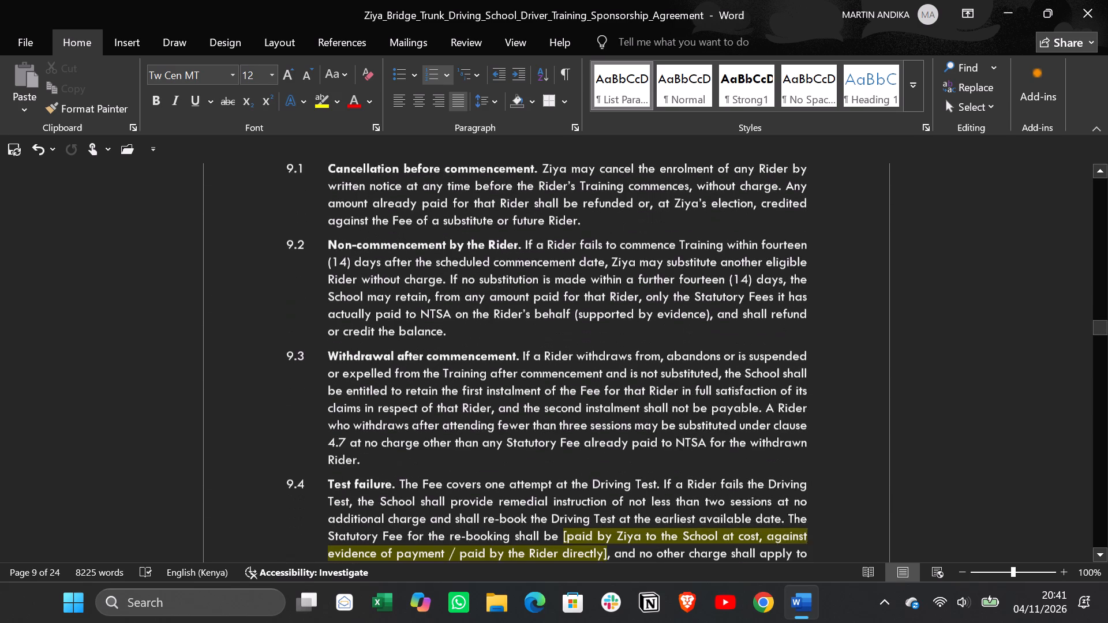
scroll(470, 299, "up", 4)
scroll(470, 299, "down", 10)
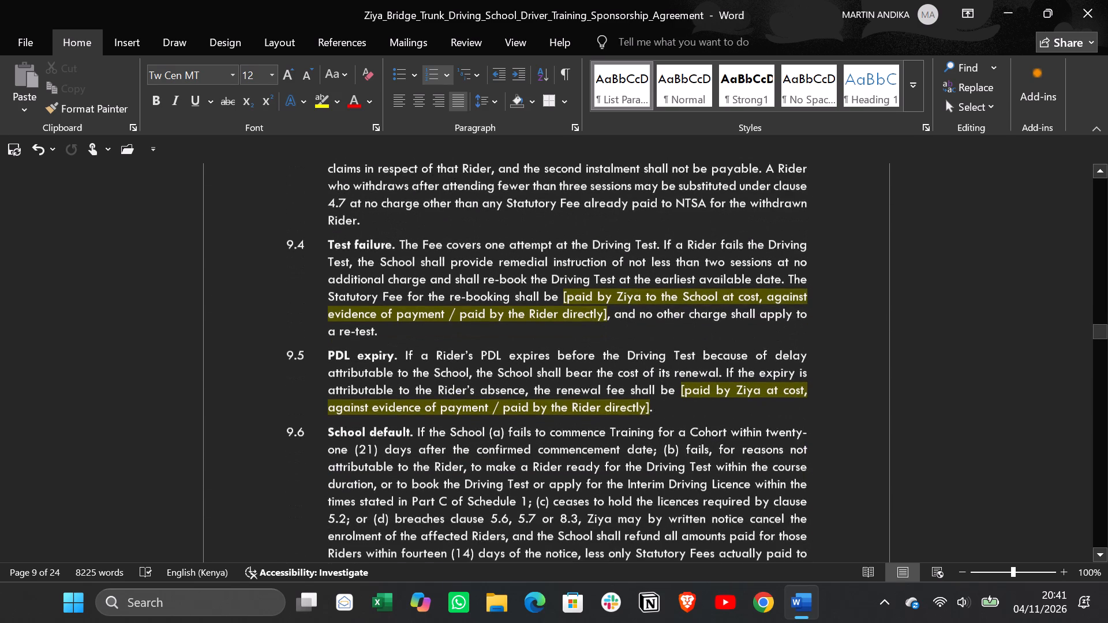
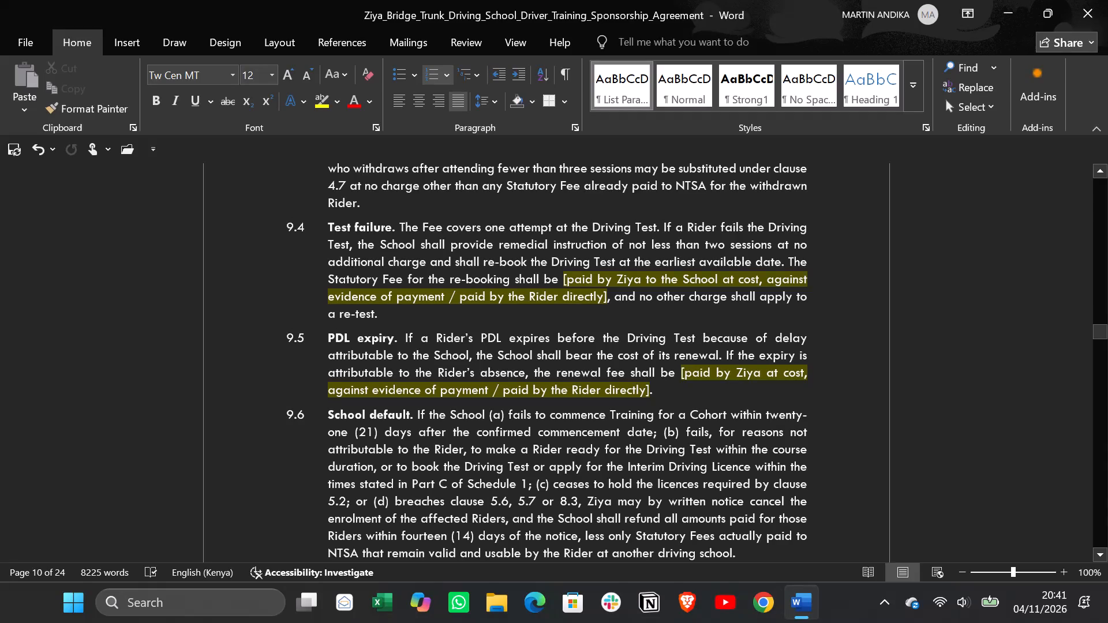
Delete the opening and closing square brackets around the re-booking fee payment wording in clause 9.4, Test failure.
left_click(564, 274)
left_click(566, 276)
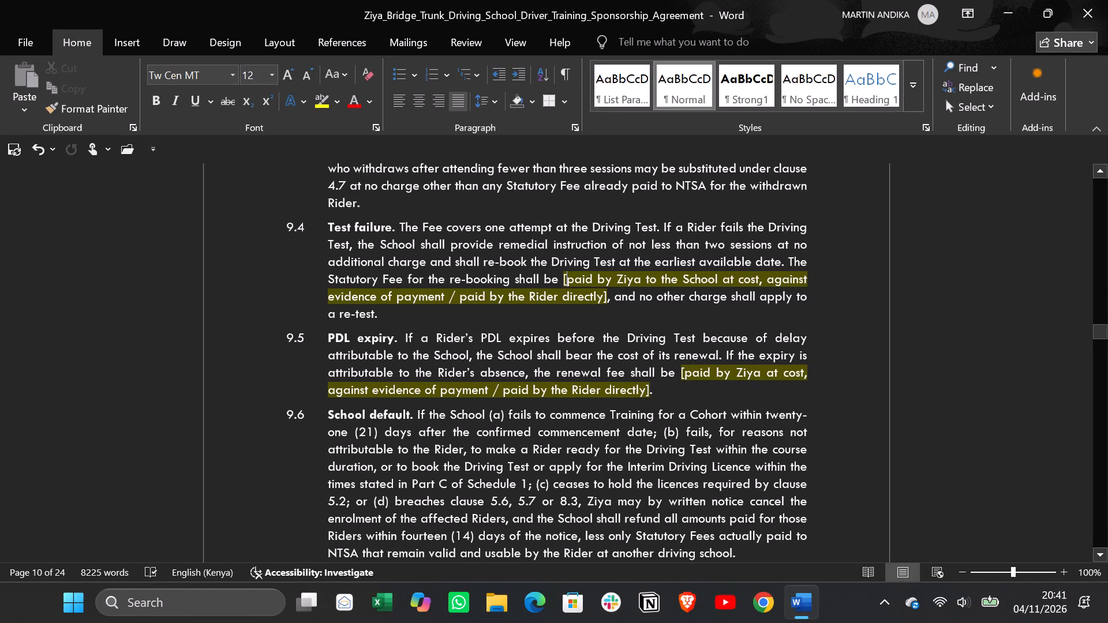
key("BackSpace")
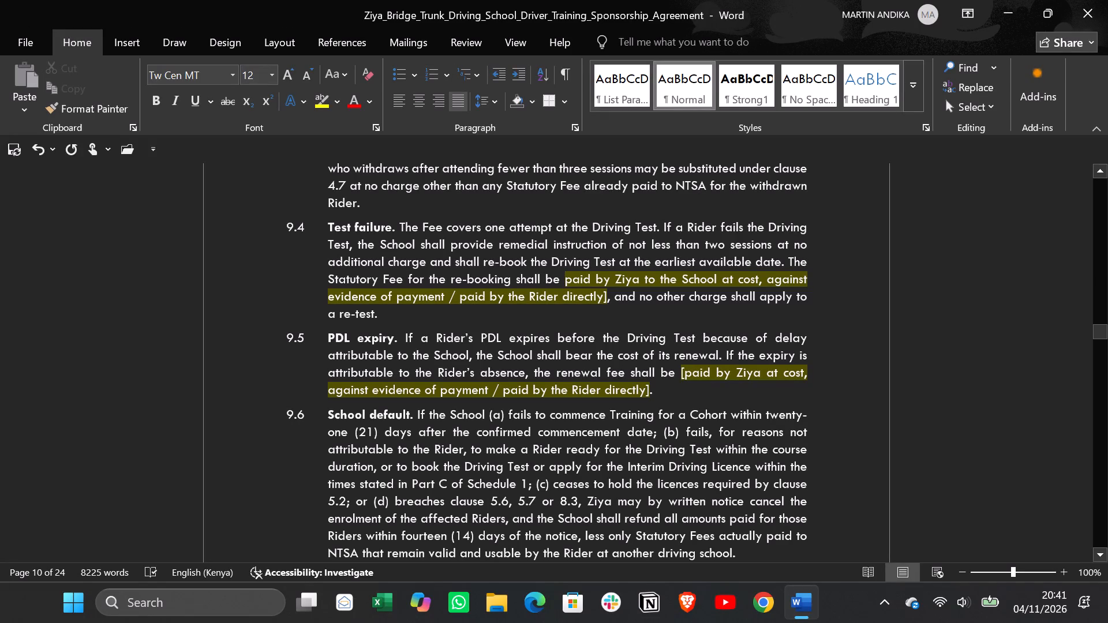
left_click(604, 295)
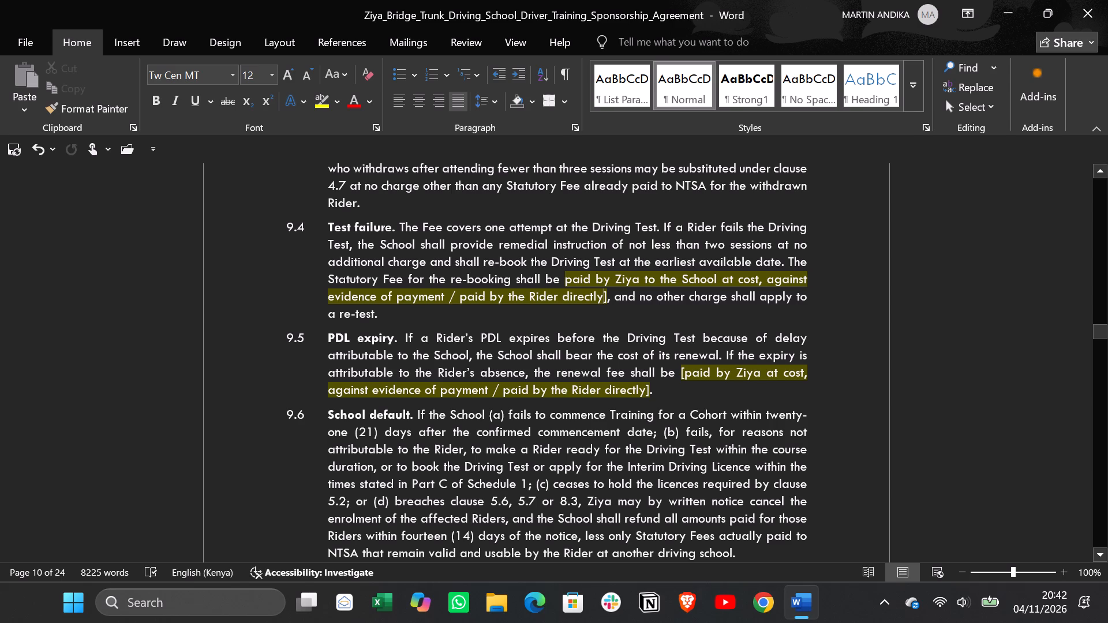
left_click(611, 294)
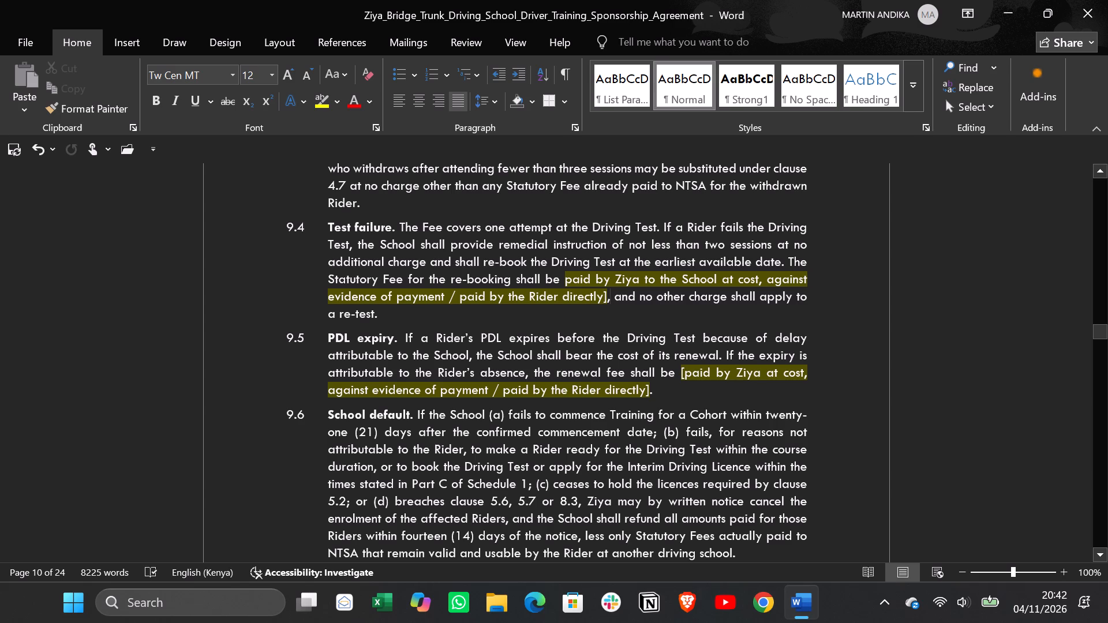
left_click(606, 294)
key("BackSpace")
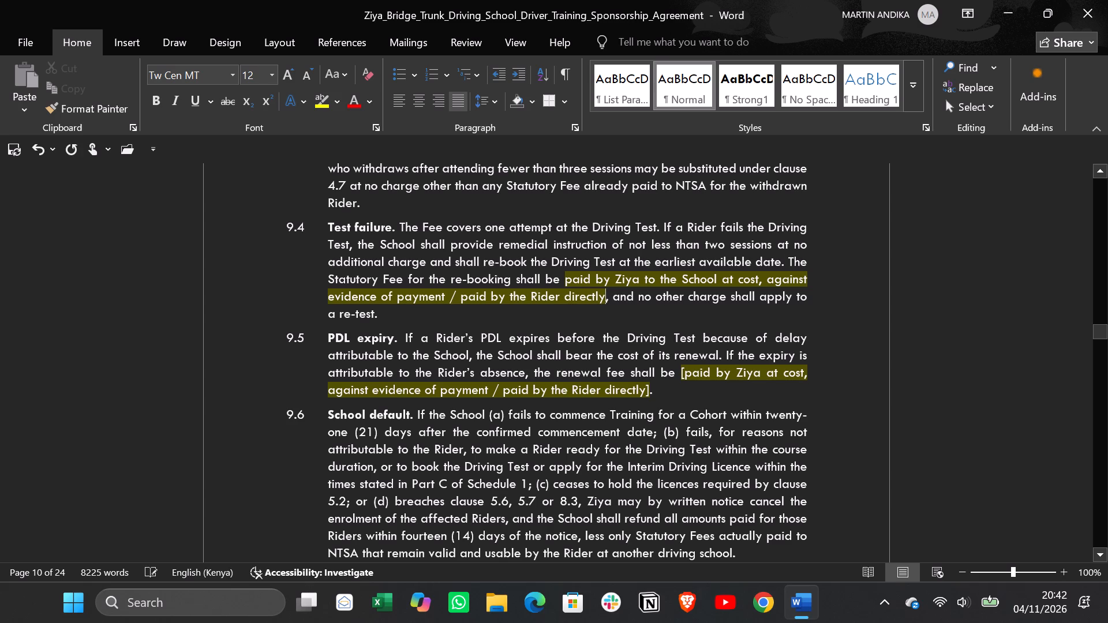
left_click(642, 334)
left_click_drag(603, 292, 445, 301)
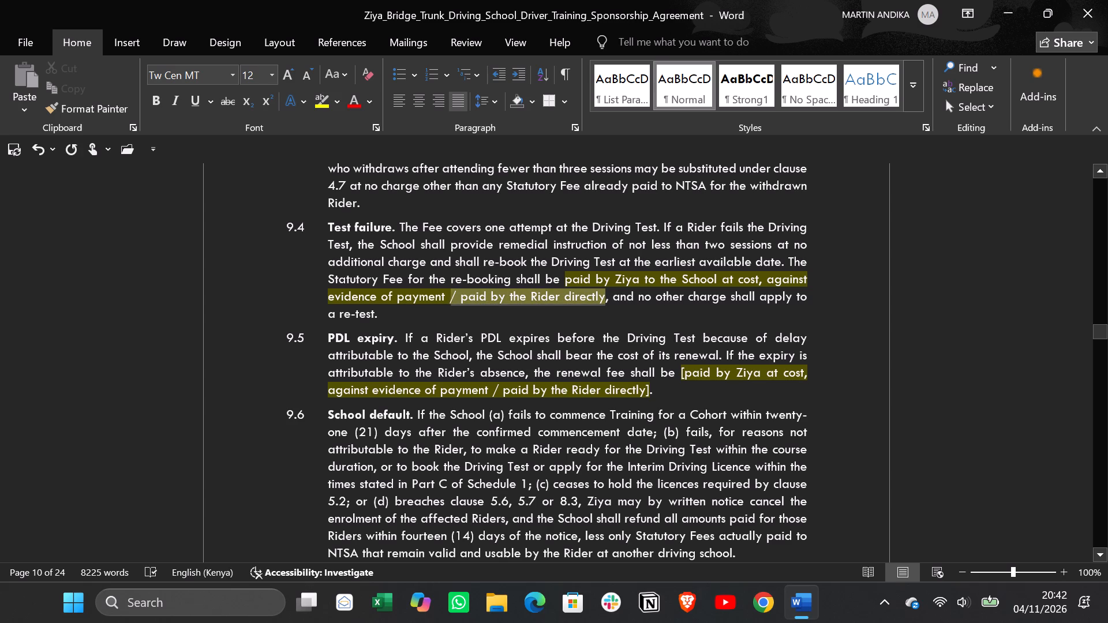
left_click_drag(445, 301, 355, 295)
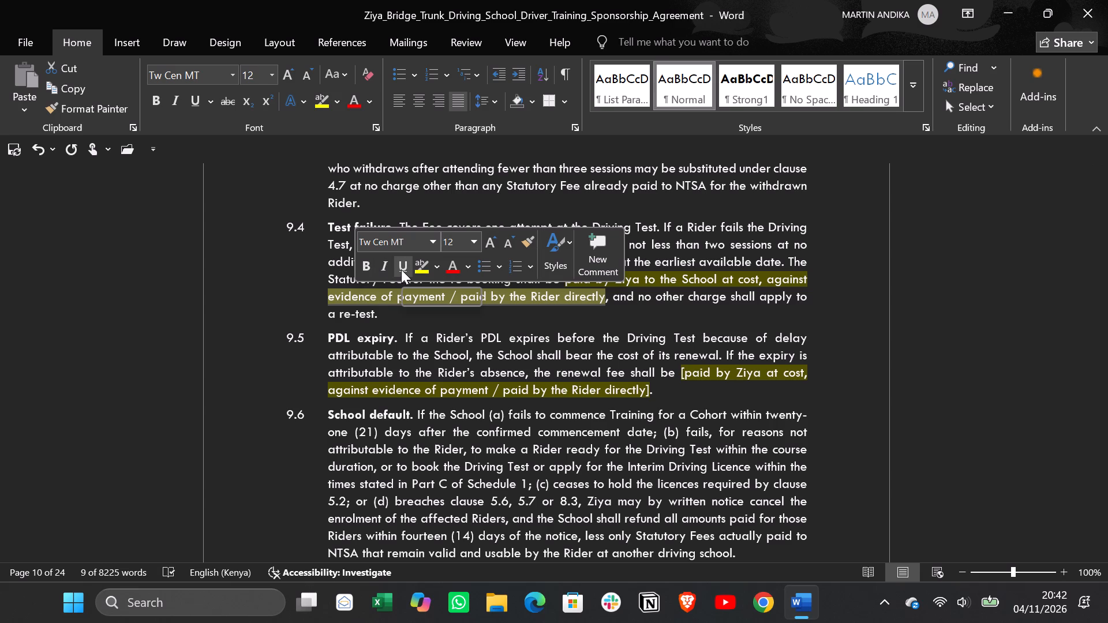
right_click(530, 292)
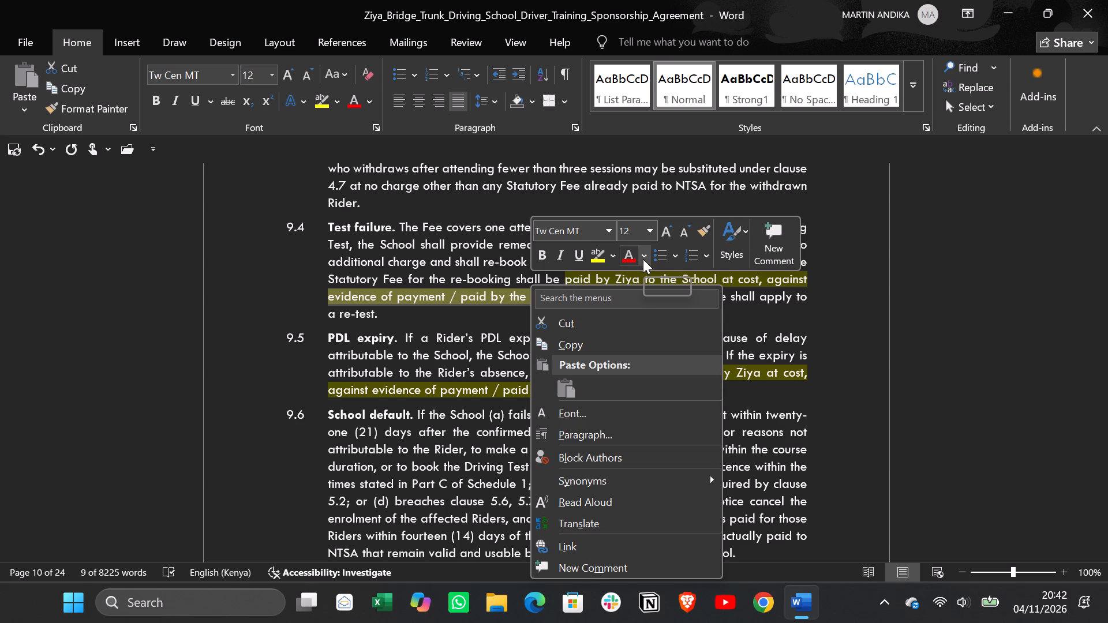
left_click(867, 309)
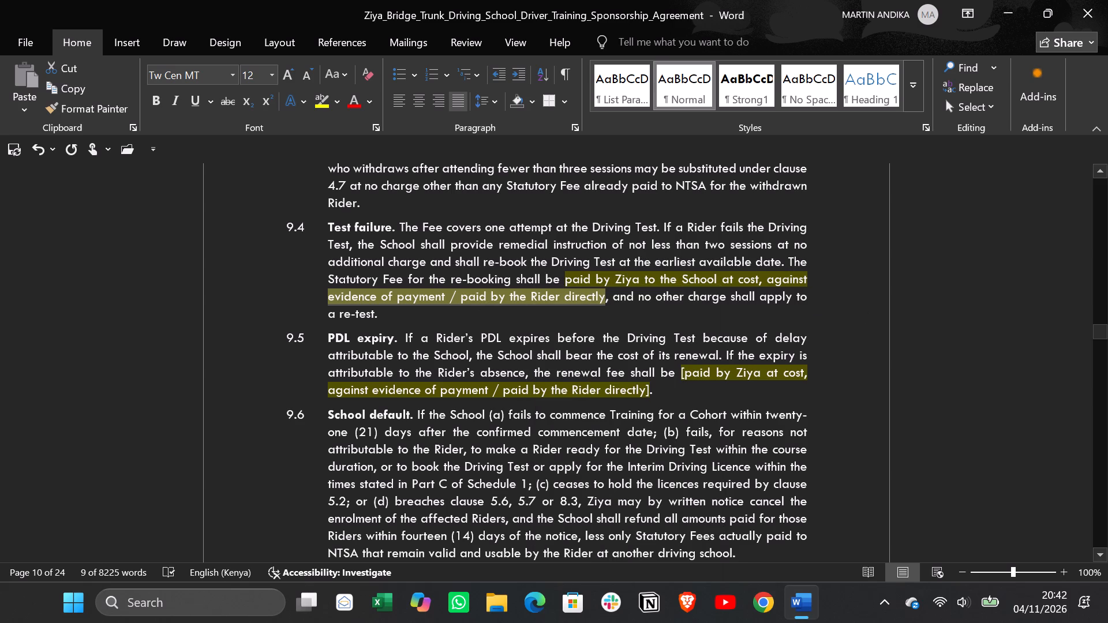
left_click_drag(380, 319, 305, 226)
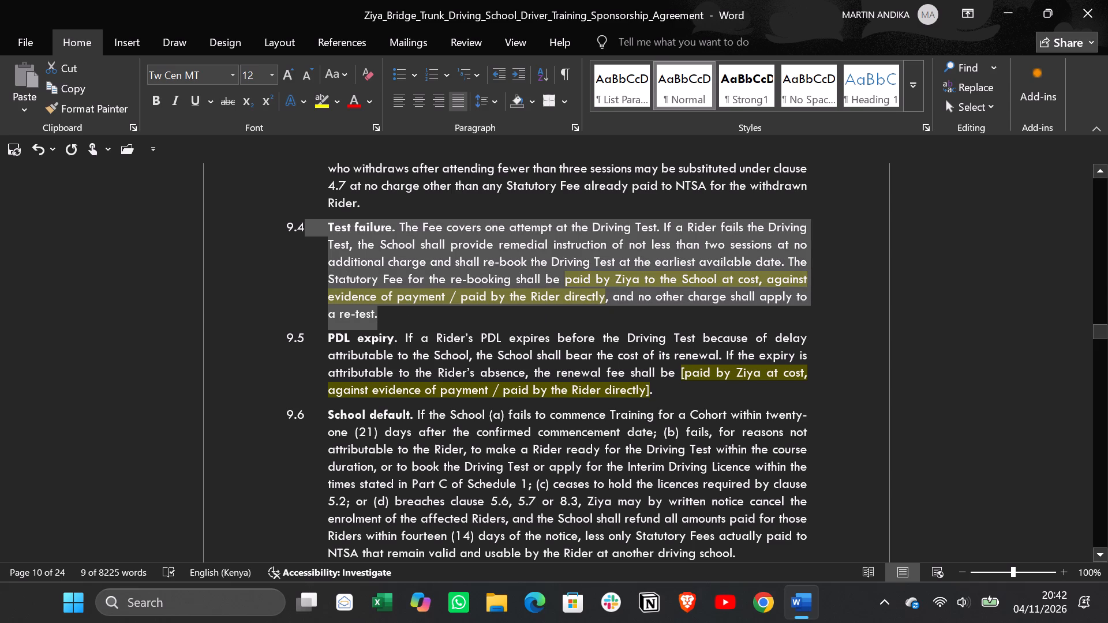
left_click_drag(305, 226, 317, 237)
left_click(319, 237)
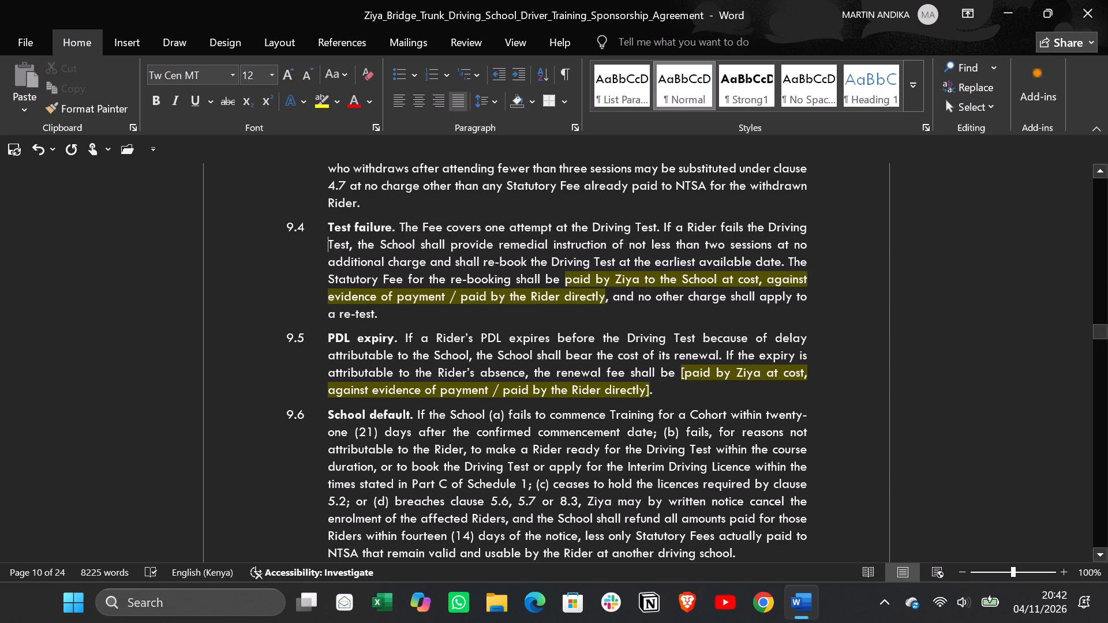
Remove the text highlighting from the whole clause 9.4 Test failure paragraph by setting its highlight to No Color.
left_click_drag(399, 316, 331, 241)
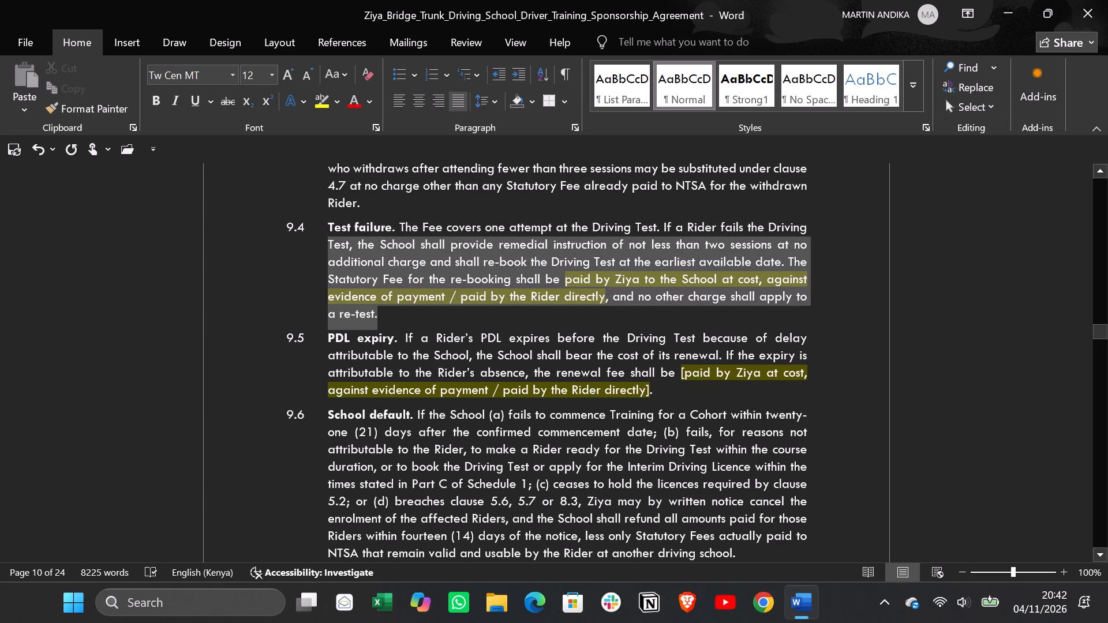
left_click_drag(331, 241, 330, 222)
right_click(546, 276)
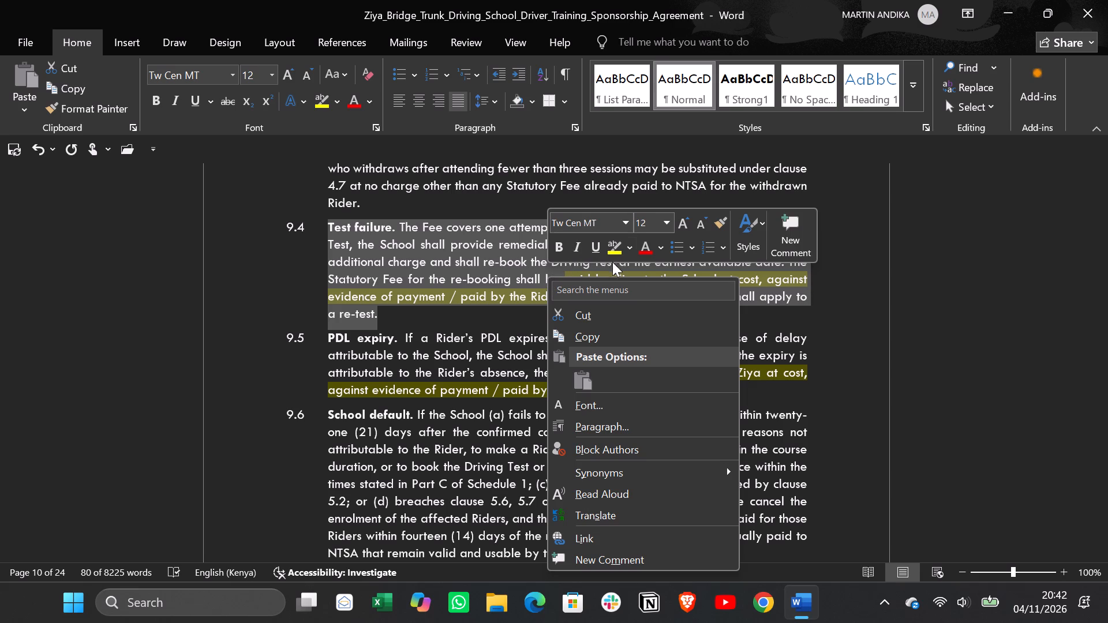
left_click(628, 250)
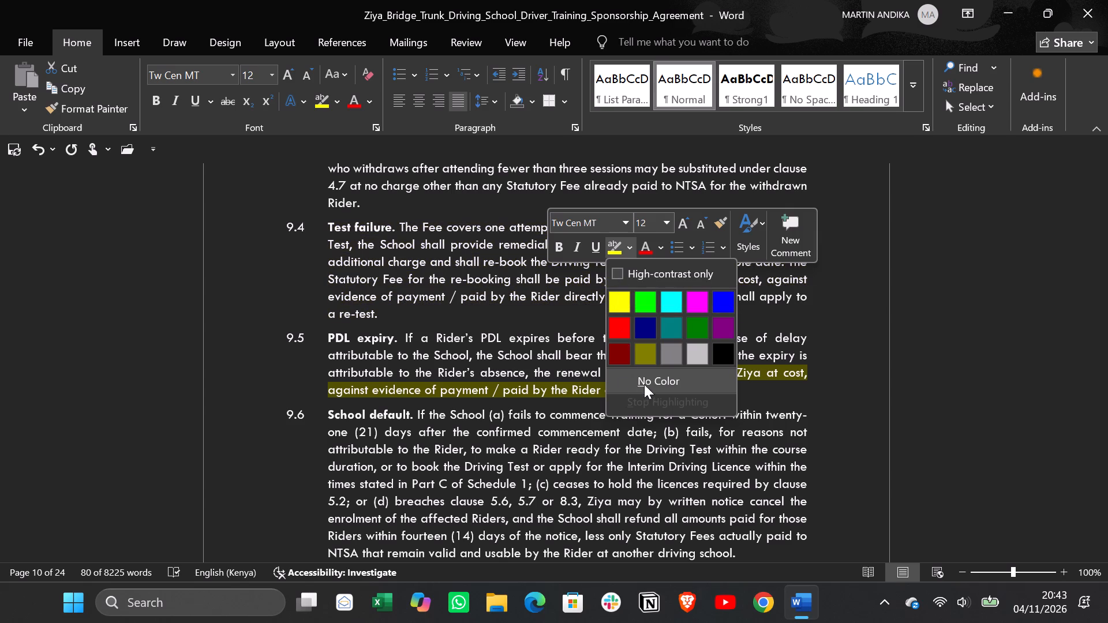
left_click(621, 379)
left_click(874, 356)
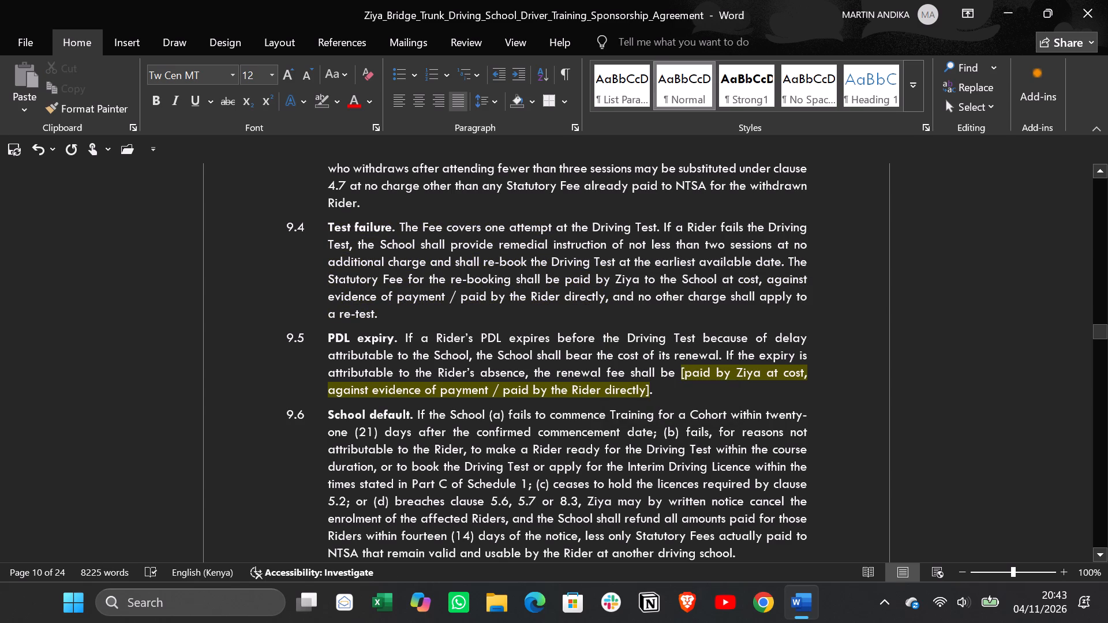
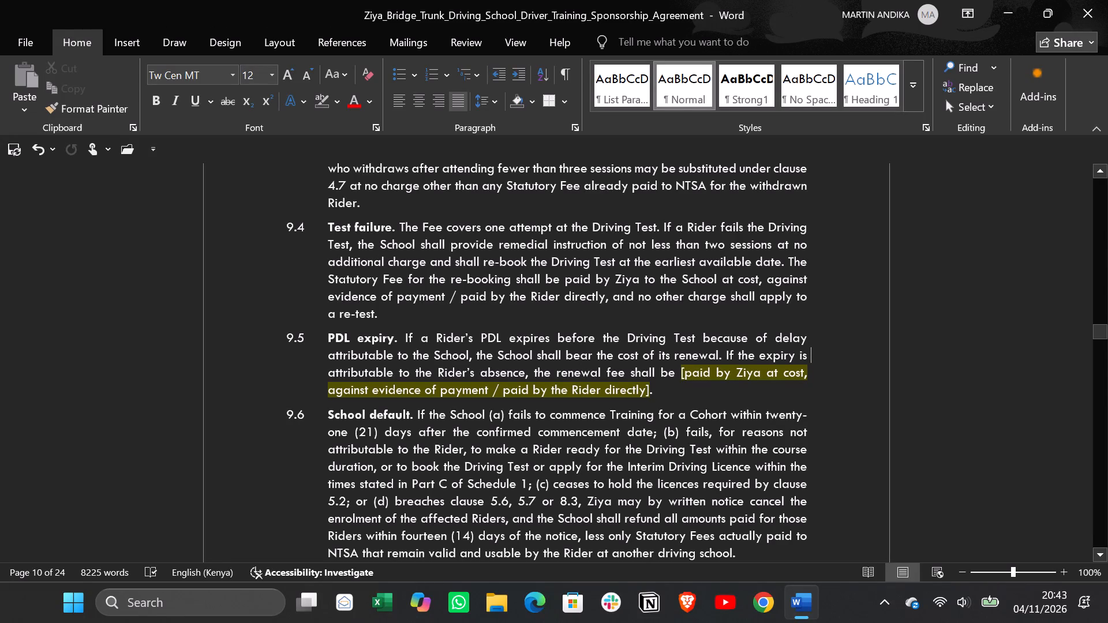
Delete the closing and opening square brackets around the renewal fee payment wording in clause 9.5, PDL expiry.
left_click(650, 388)
key("BackSpace")
left_click(677, 367)
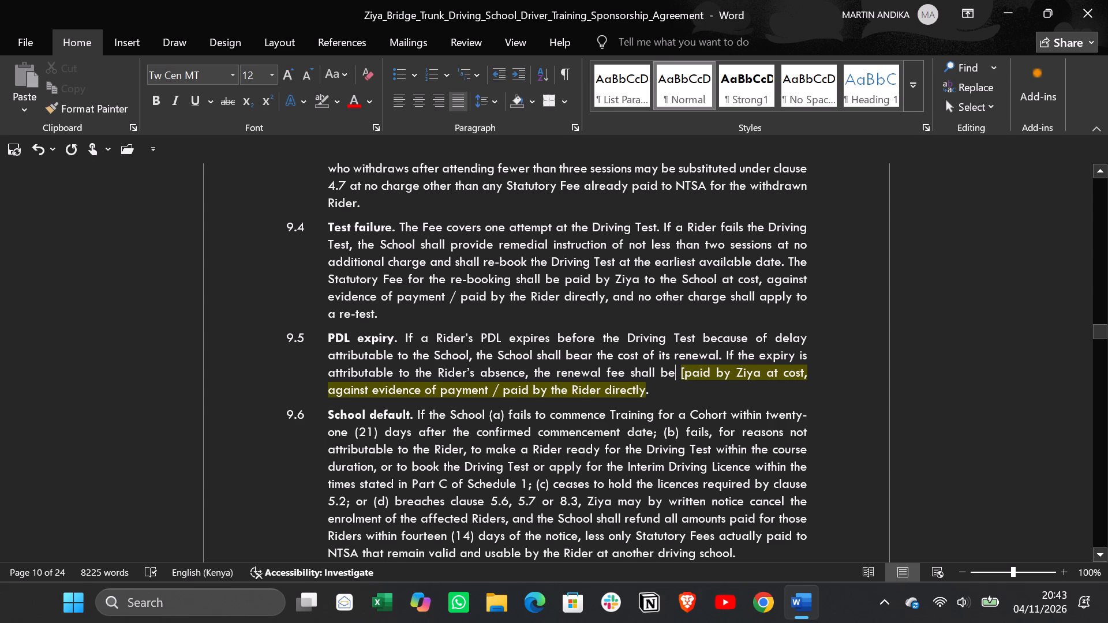
left_click(684, 371)
key("BackSpace")
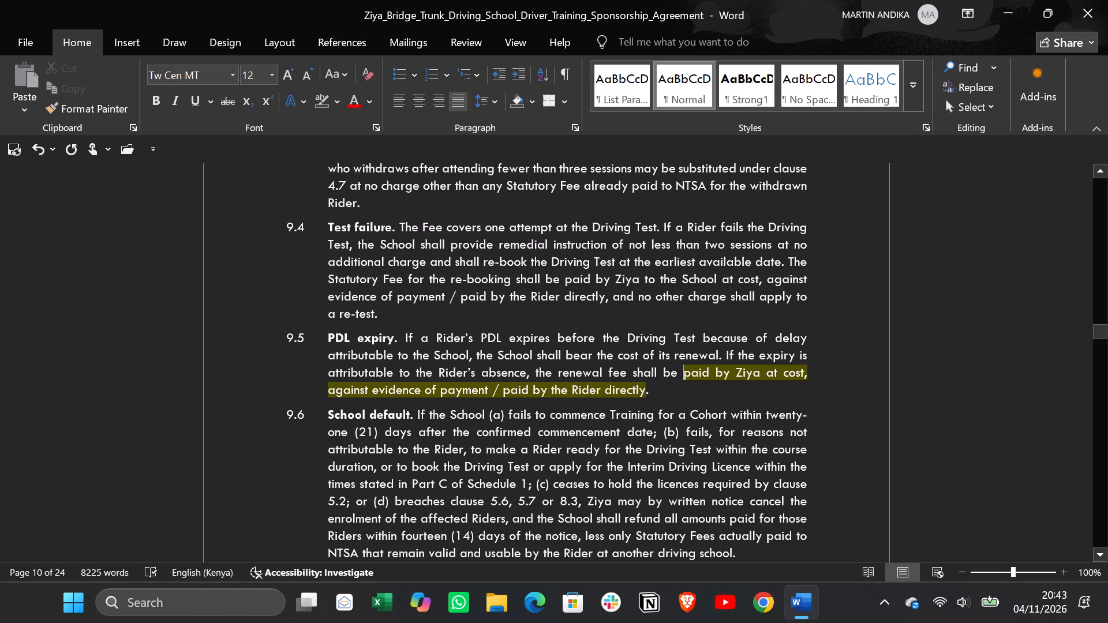
Remove the text highlighting from the renewal fee payment wording in clause 9.5 by setting its highlight to No Color.
left_click_drag(650, 385, 418, 350)
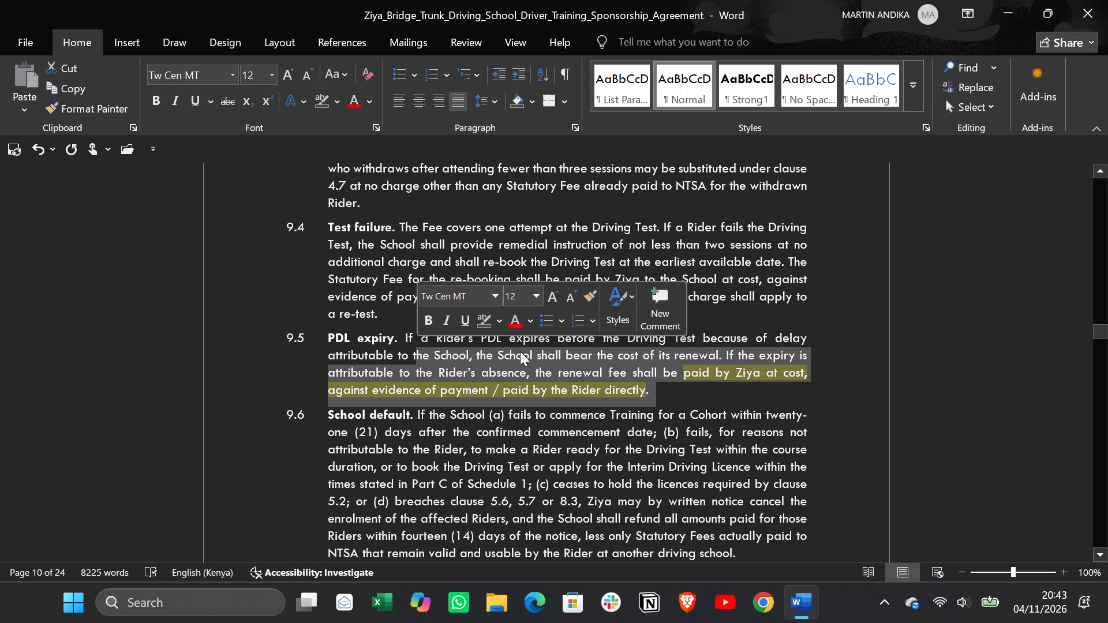
left_click(501, 316)
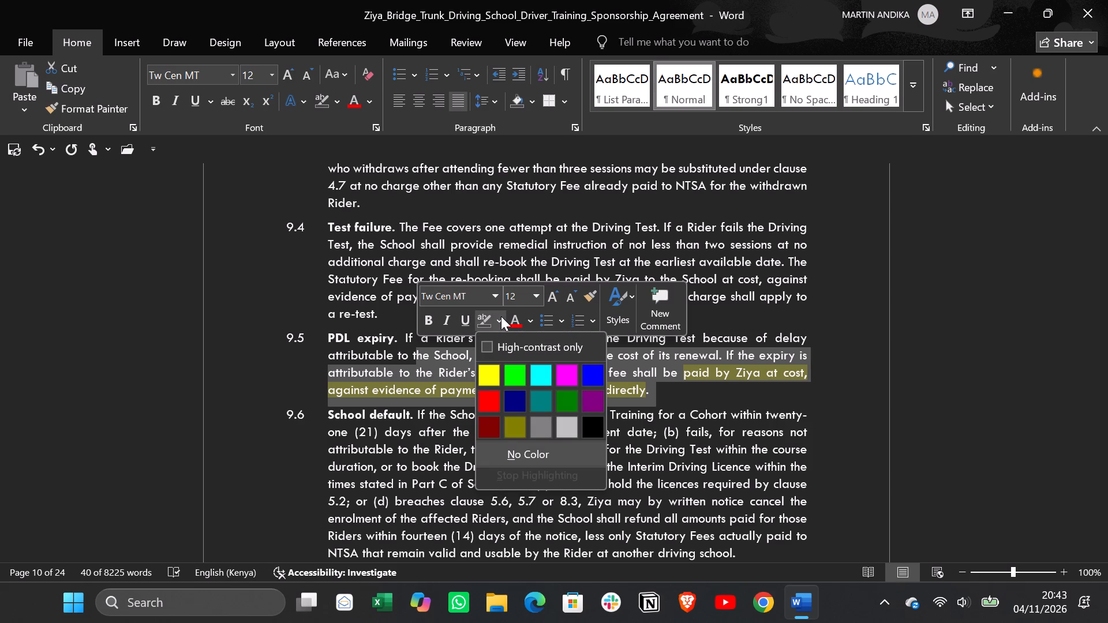
left_click(494, 455)
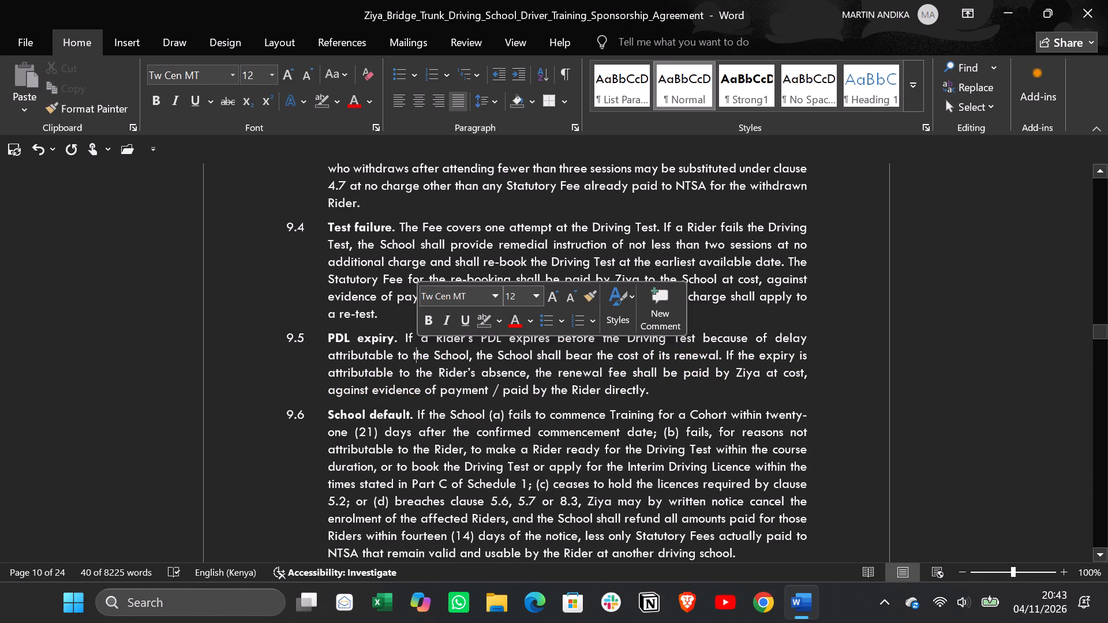
left_click(857, 410)
Look through the clauses following 9.5 for the next highlighted, bracketed wording that still needs finalising.
scroll(769, 422, "down", 3)
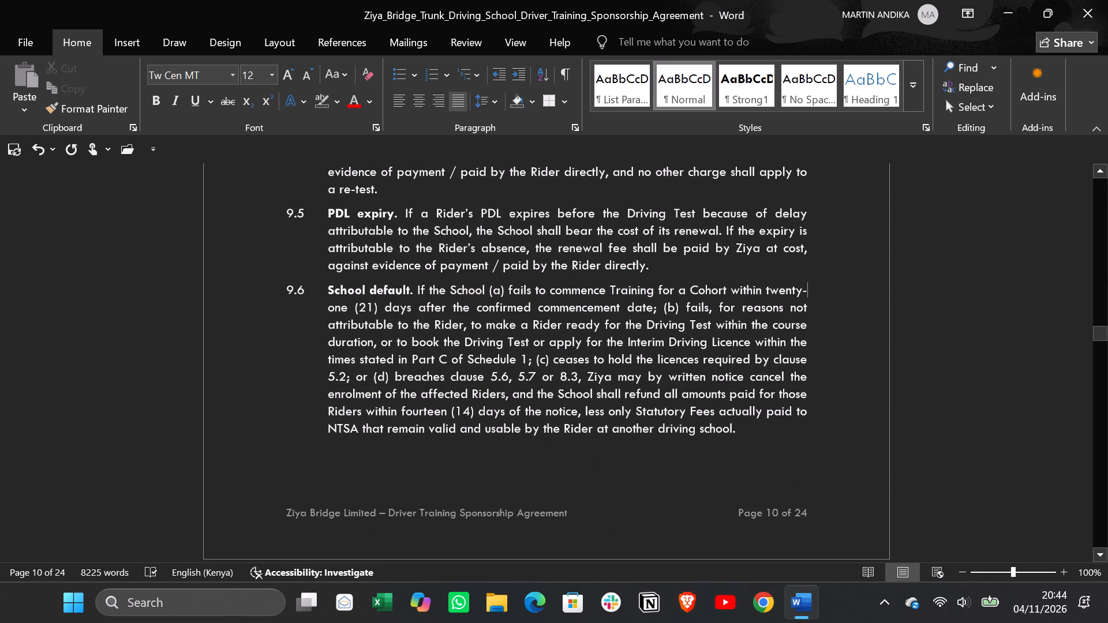
scroll(749, 407, "down", 7)
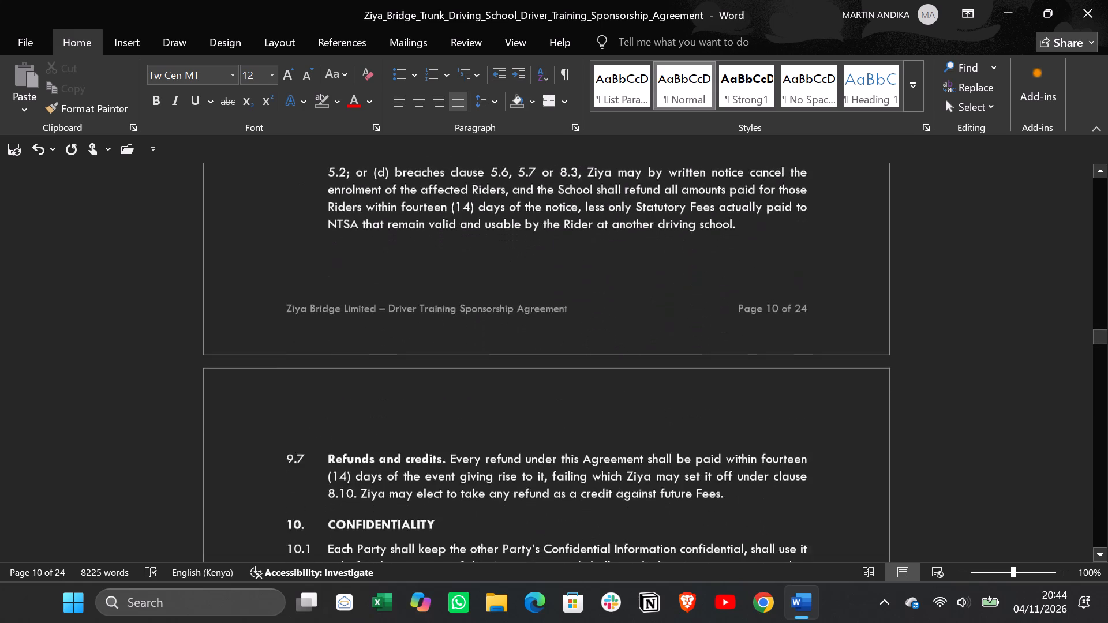
scroll(748, 404, "down", 11)
scroll(746, 403, "down", 12)
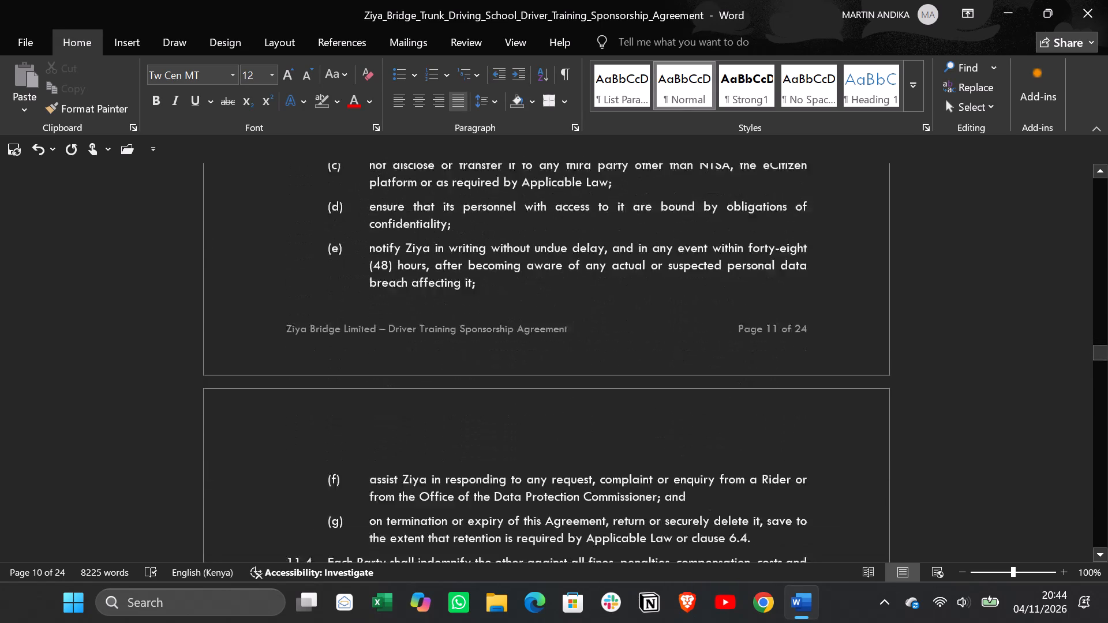
scroll(746, 403, "down", 18)
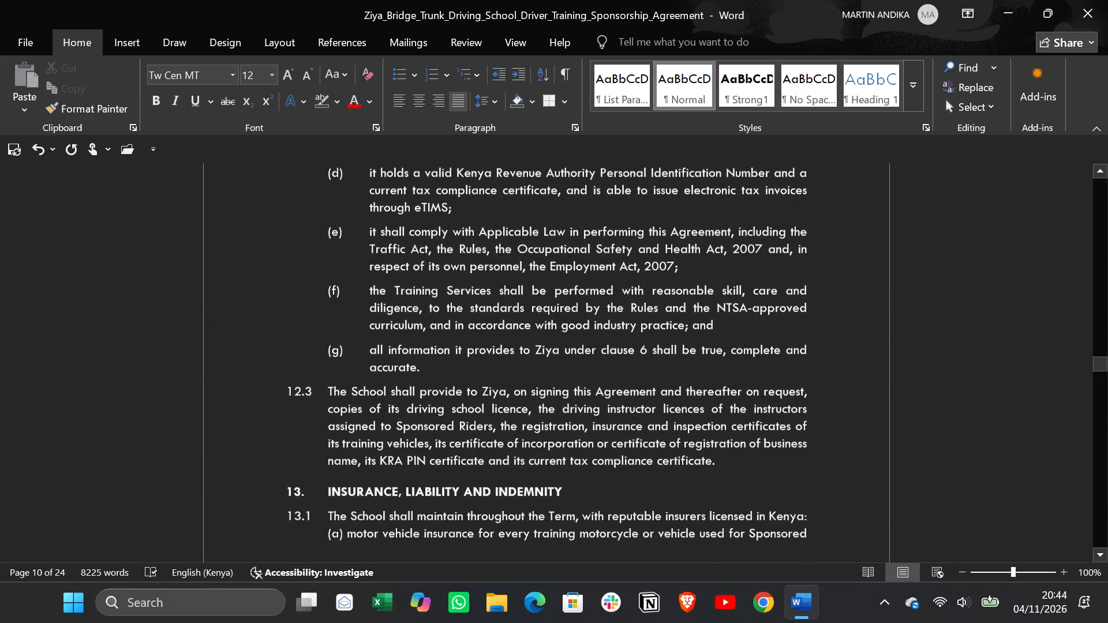
scroll(746, 403, "down", 7)
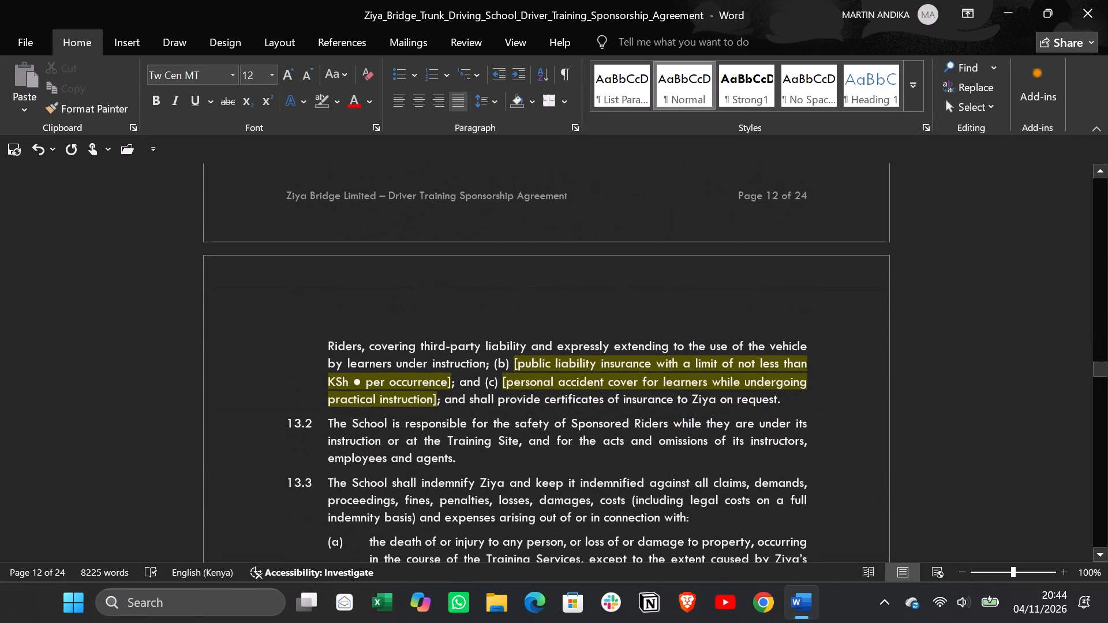
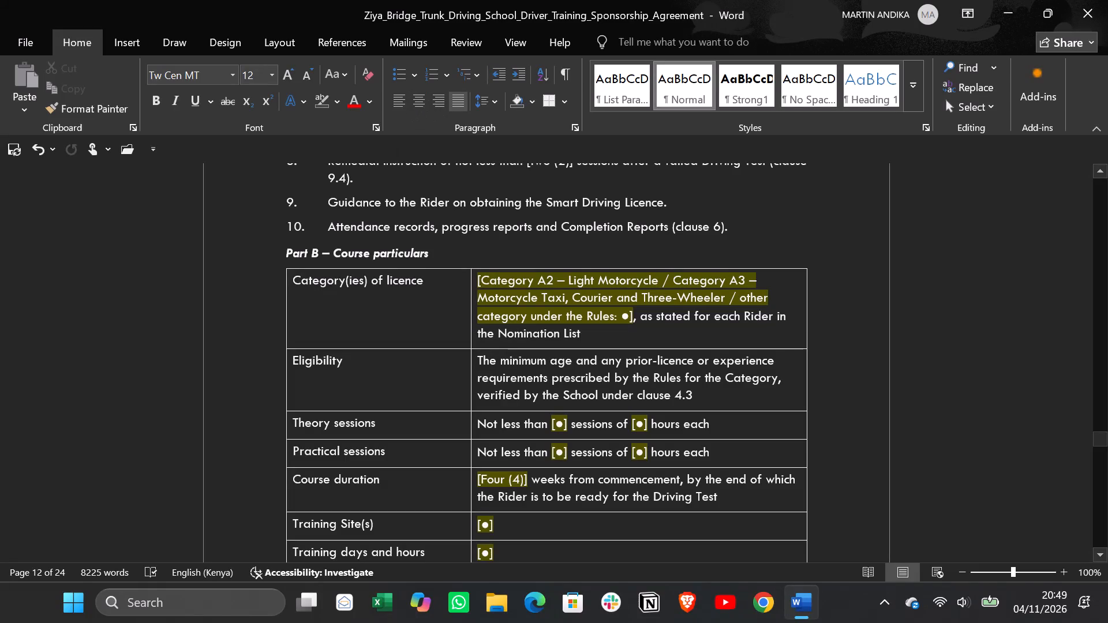
Look through the Schedule 1 course particulars and service timelines and on to the Schedule 2 fee tables for highlighted, bracketed entries.
scroll(410, 261, "down", 1)
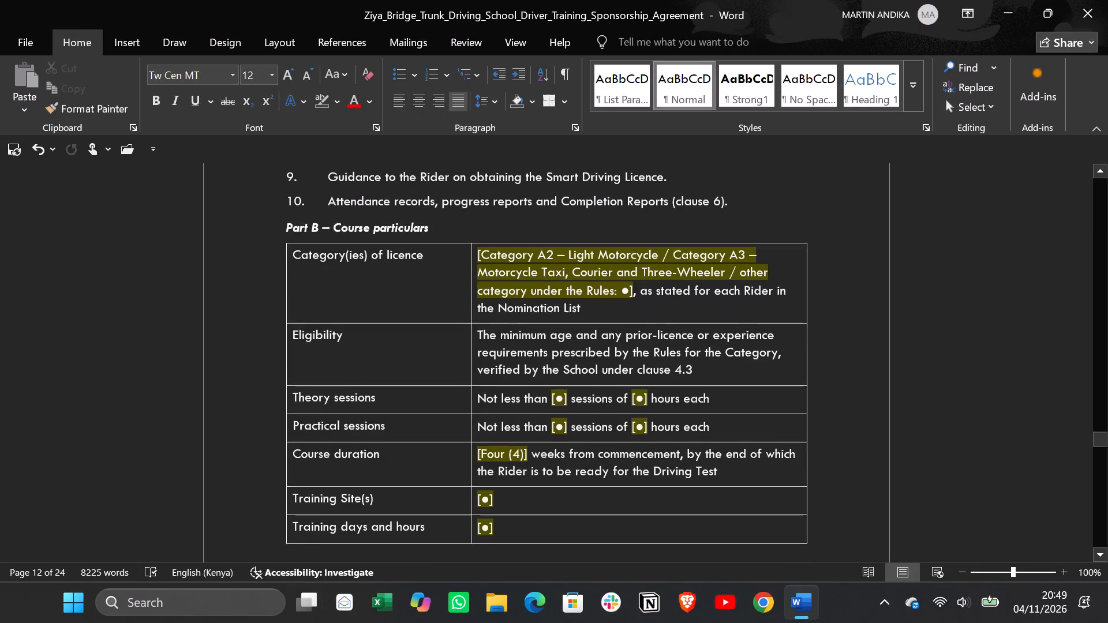
scroll(414, 268, "down", 7)
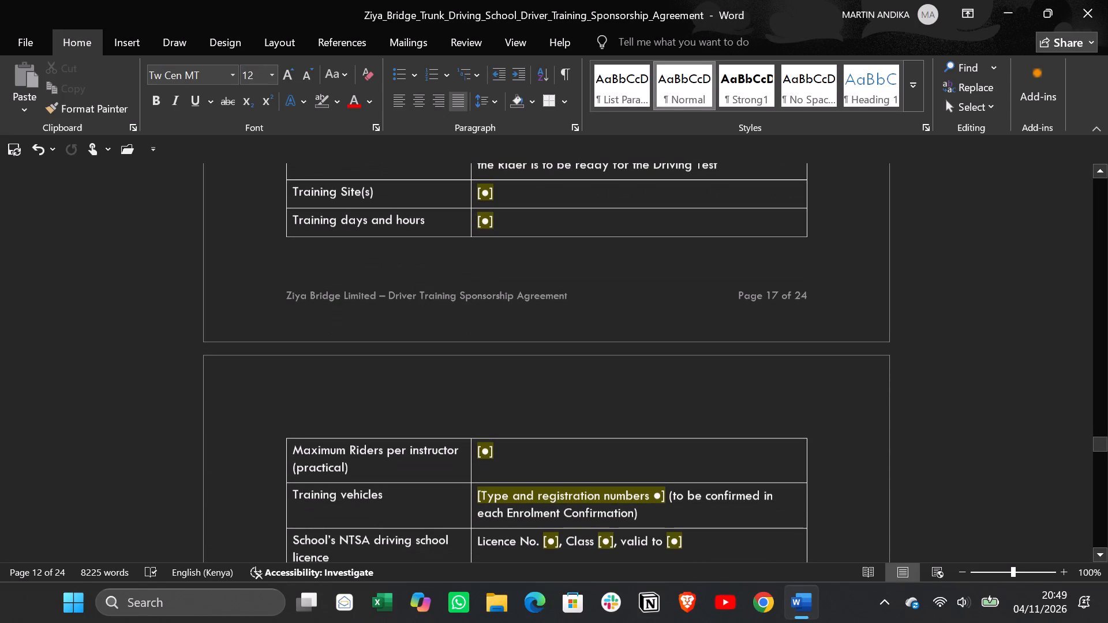
scroll(420, 269, "down", 4)
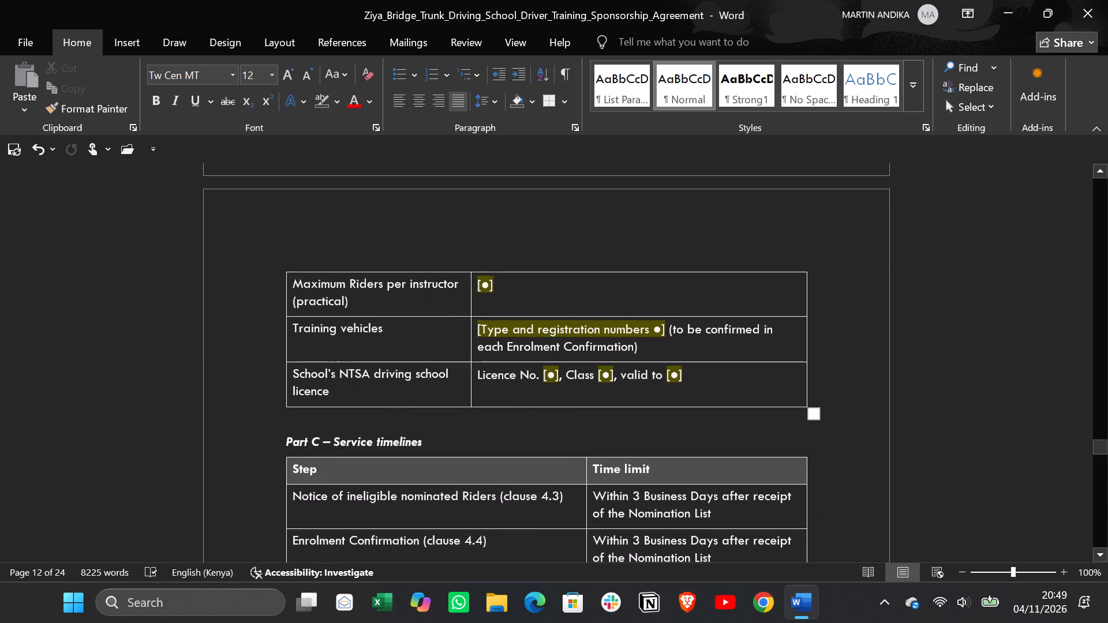
scroll(420, 275, "down", 2)
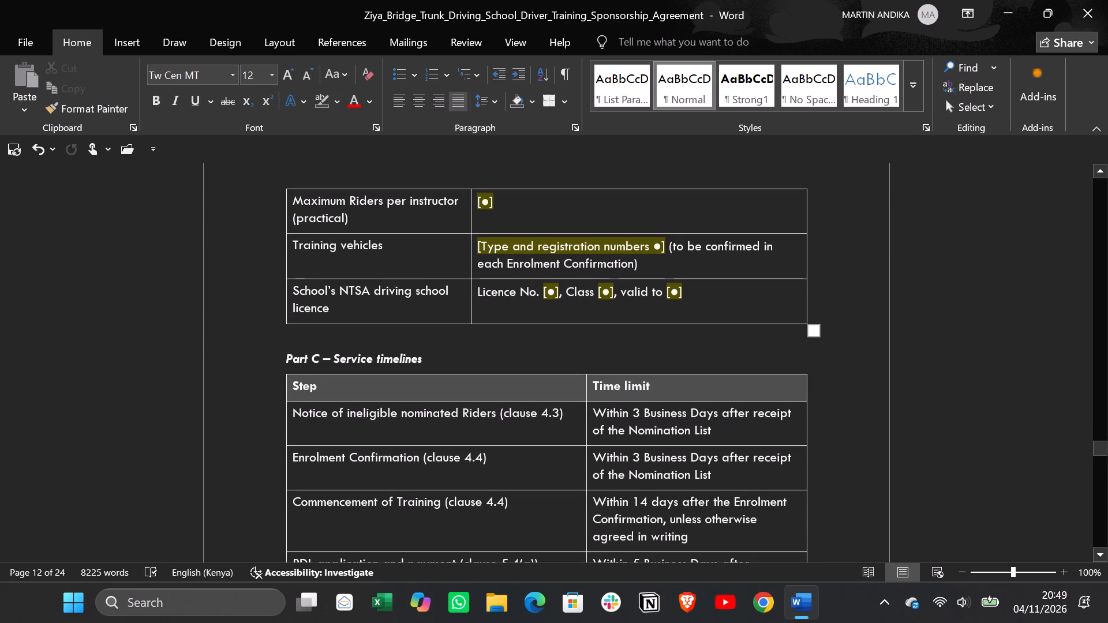
scroll(420, 276, "down", 3)
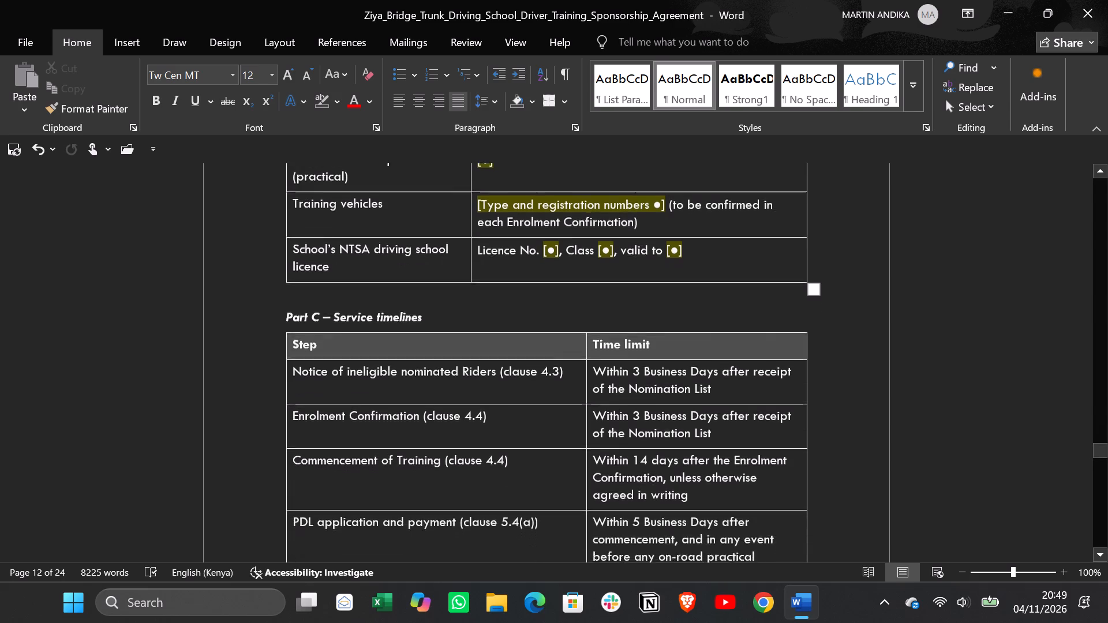
scroll(420, 276, "down", 10)
scroll(428, 280, "down", 15)
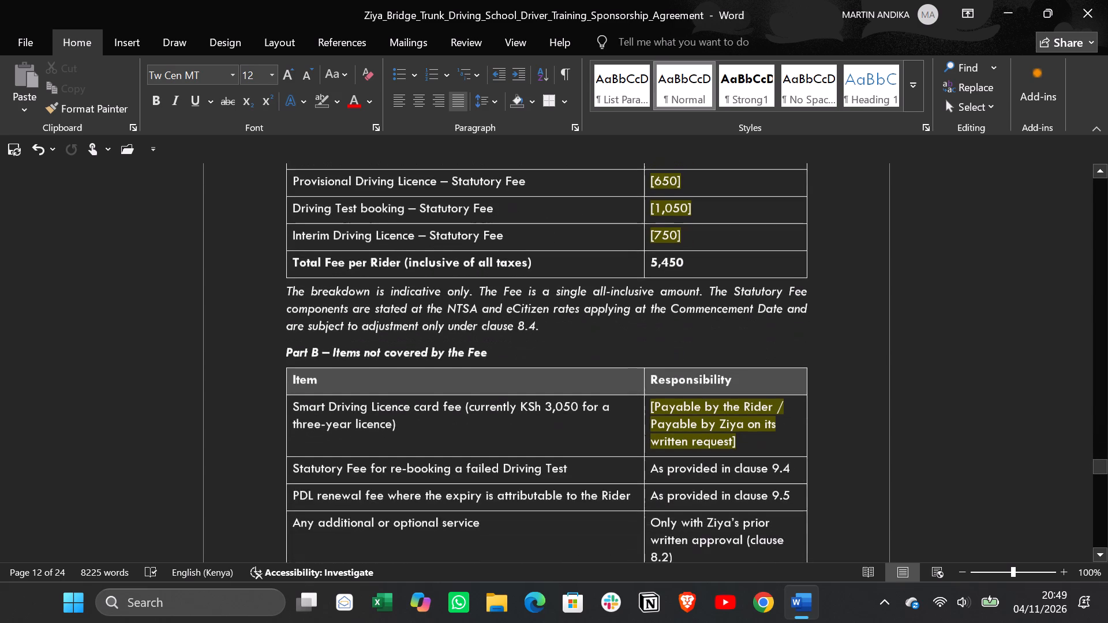
Remove the highlighting from the four bracketed component amounts in the Part A fee per Sponsored Rider table by choosing No Color.
scroll(420, 283, "up", 3)
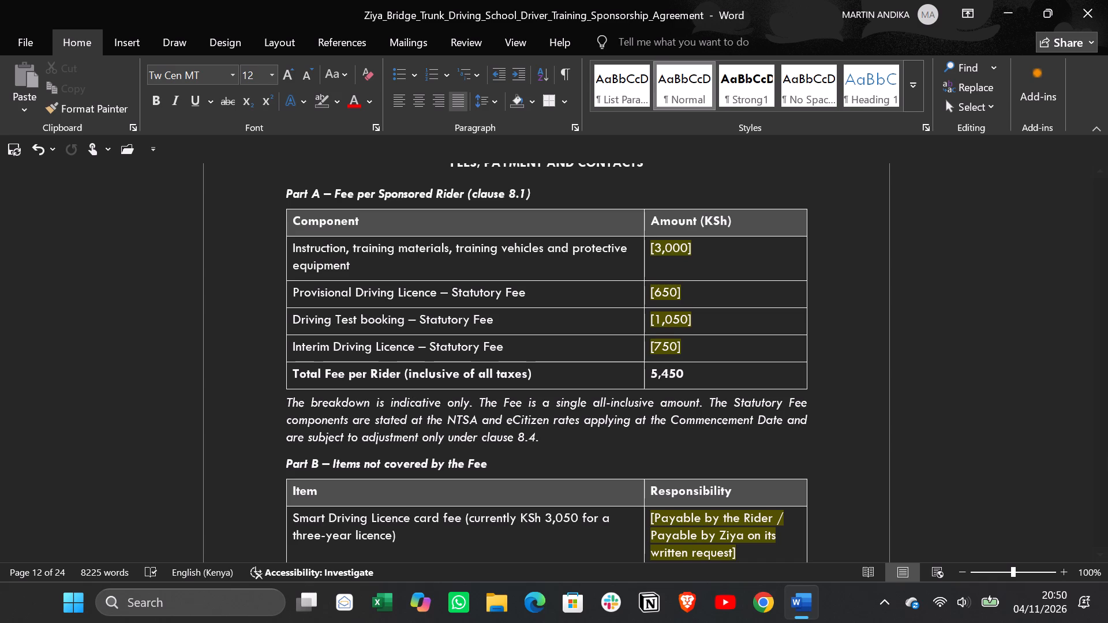
left_click_drag(699, 353, 516, 236)
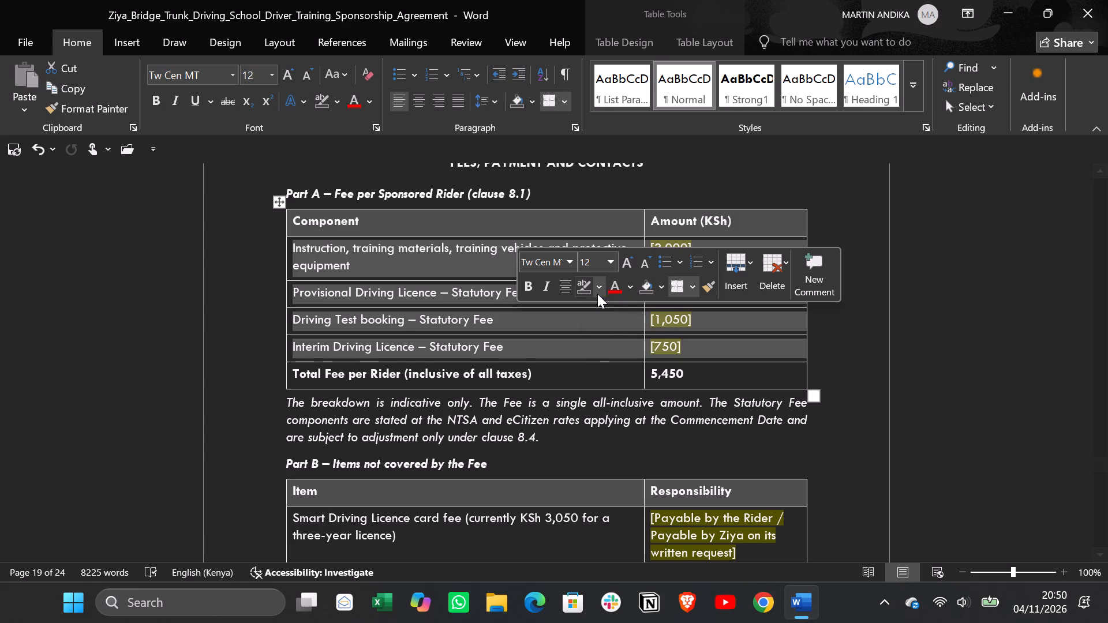
left_click(598, 283)
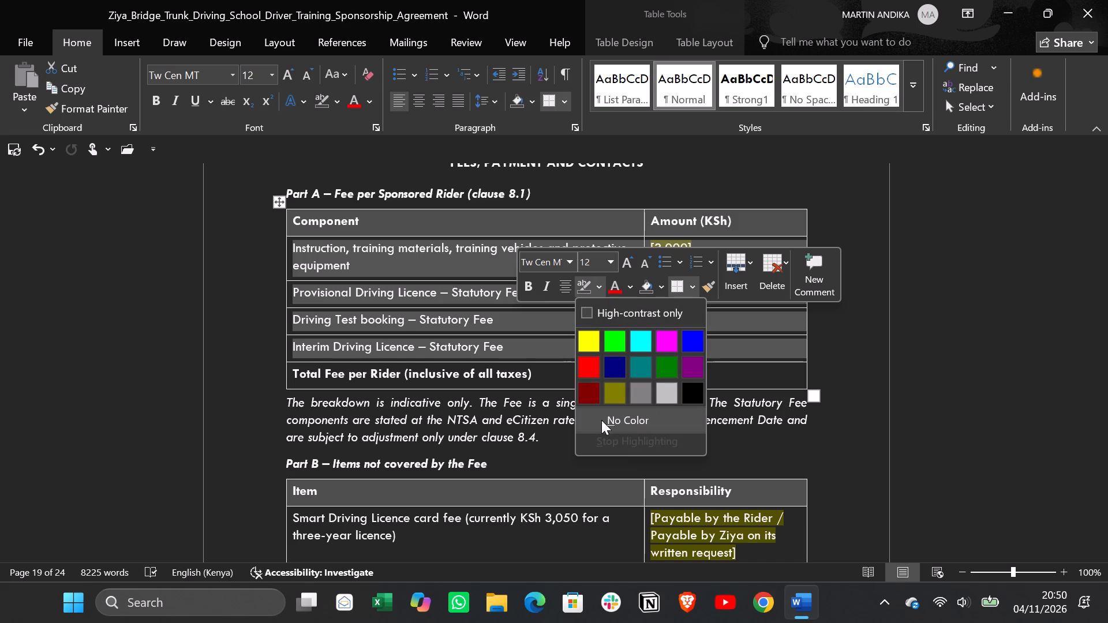
left_click(593, 422)
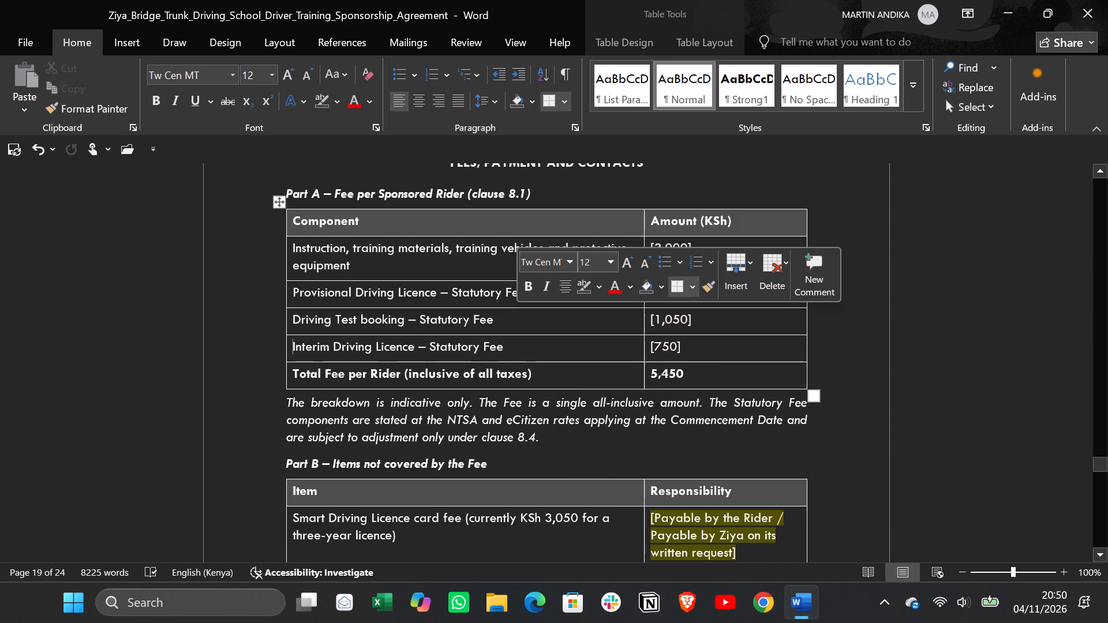
Delete the square brackets around the Driving Test booking and Interim Driving Licence amounts in the Part A fee table, leaving 1,050 and 750.
left_click(656, 318)
key("BackSpace")
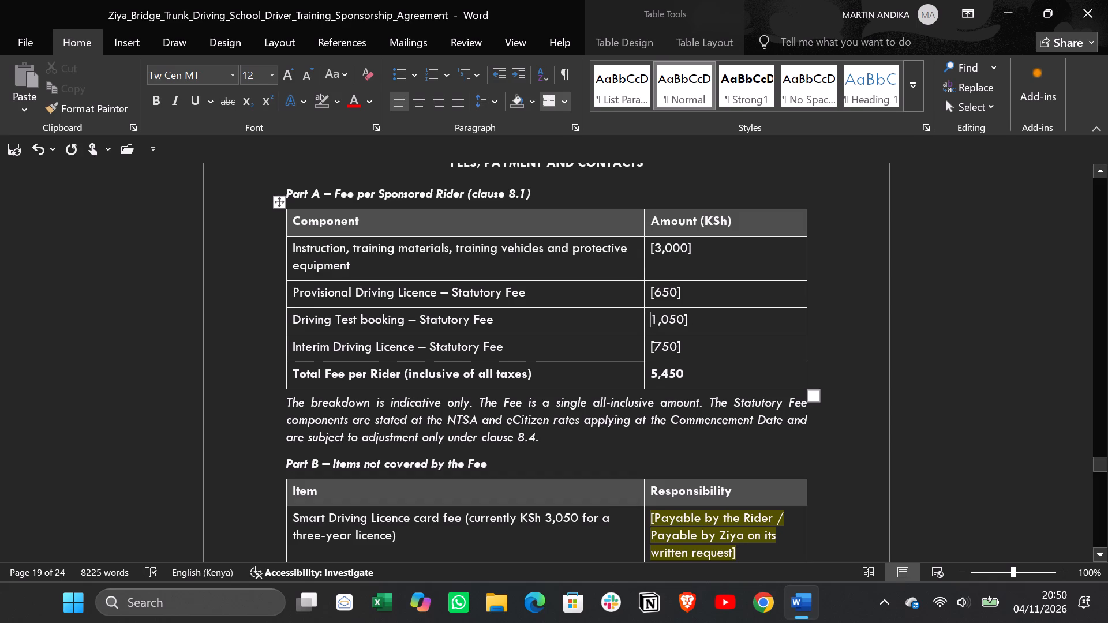
left_click(653, 342)
key("BackSpace")
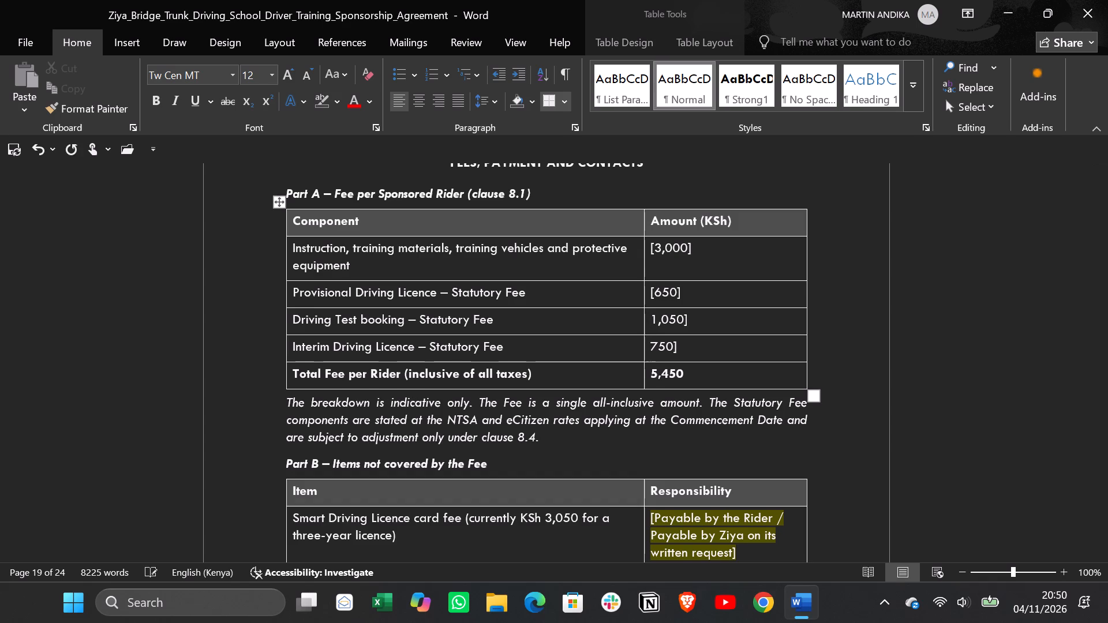
left_click(680, 349)
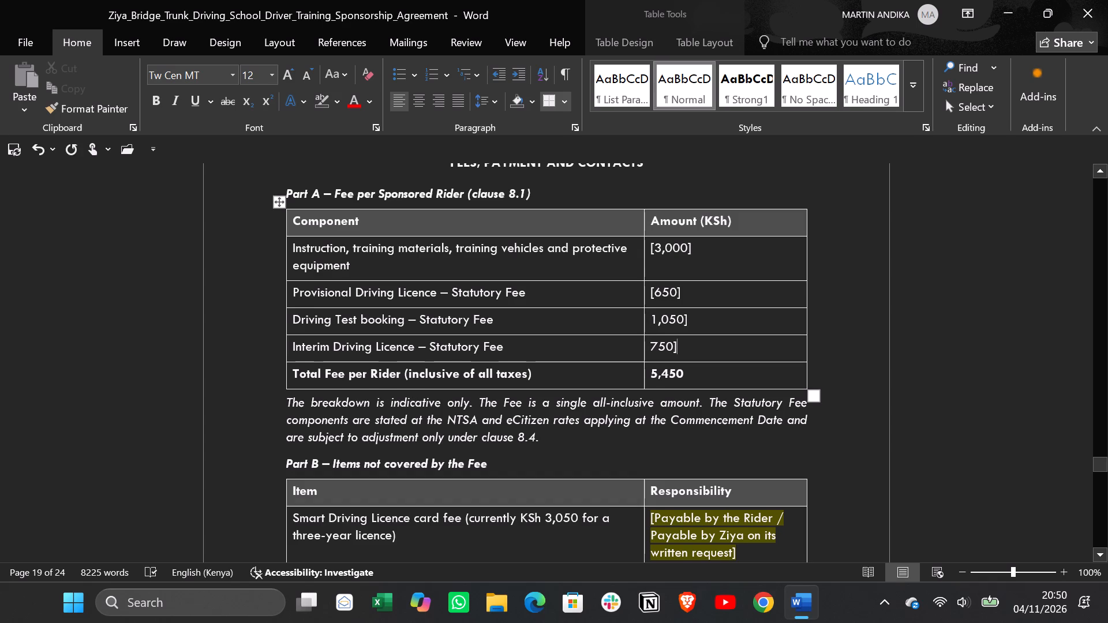
key("BackSpace")
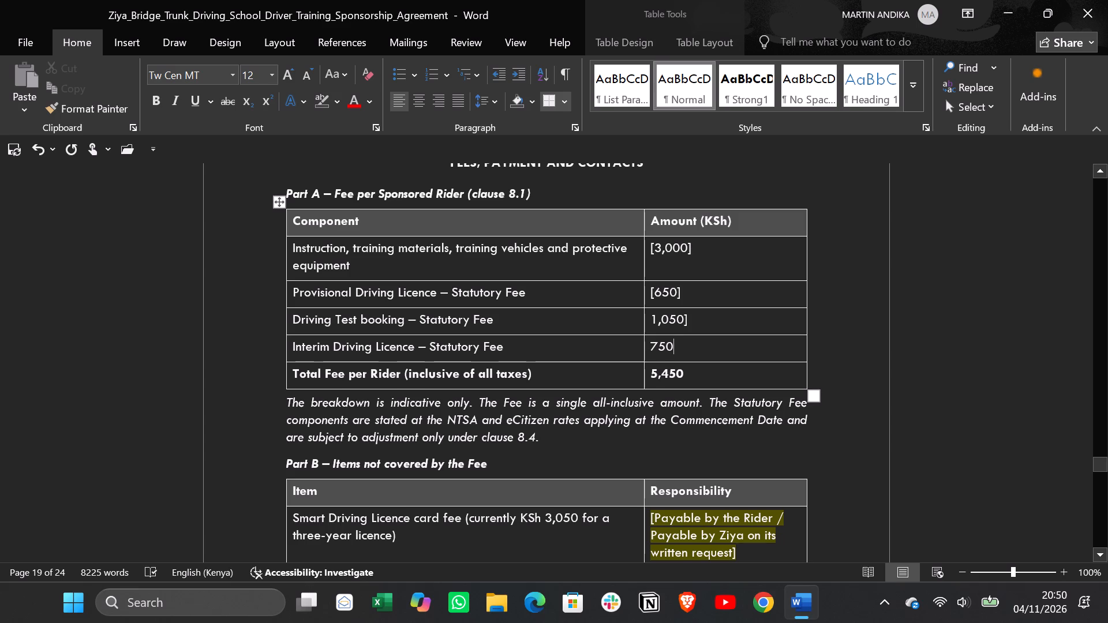
left_click(691, 315)
key("BackSpace")
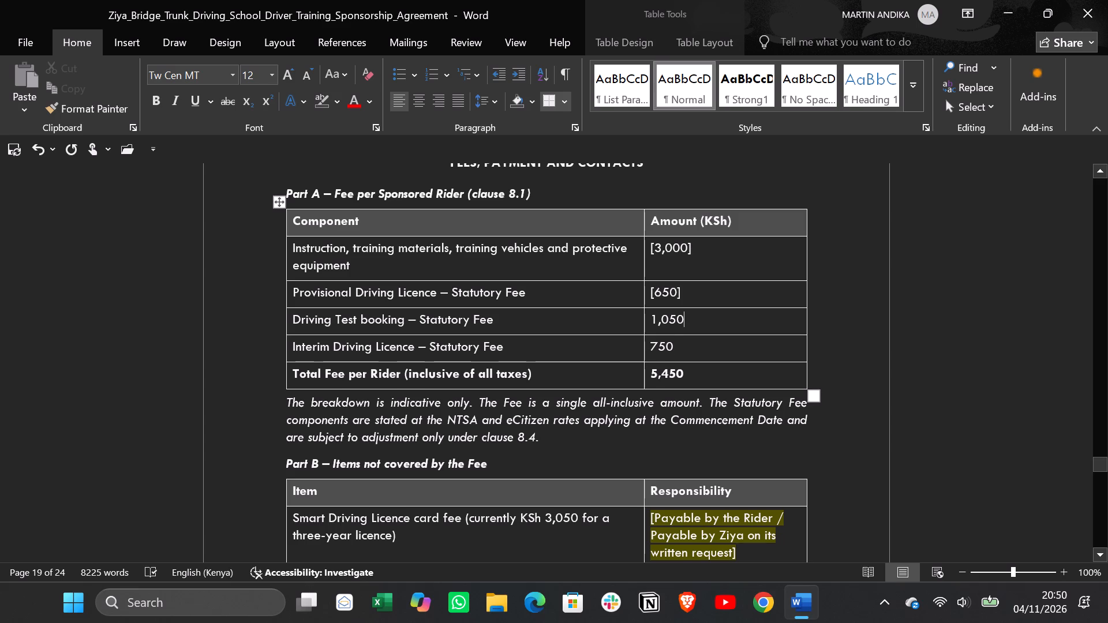
Delete the square brackets around the Provisional Driving Licence and instruction amounts in the Part A fee table, leaving 650 and 3,000.
left_click(686, 294)
key("BackSpace")
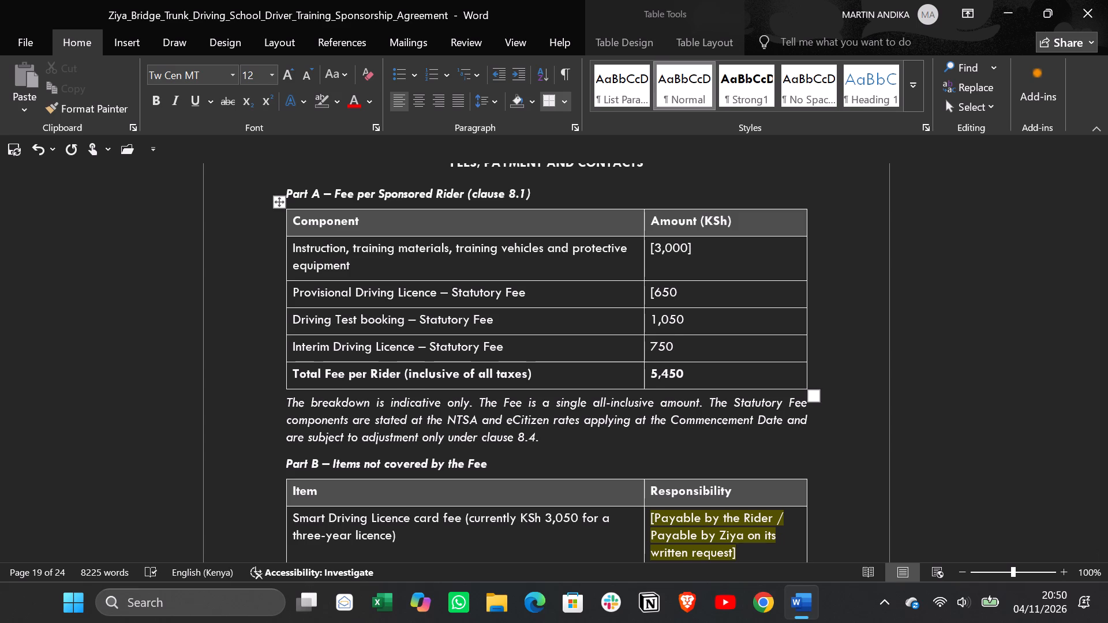
left_click(654, 290)
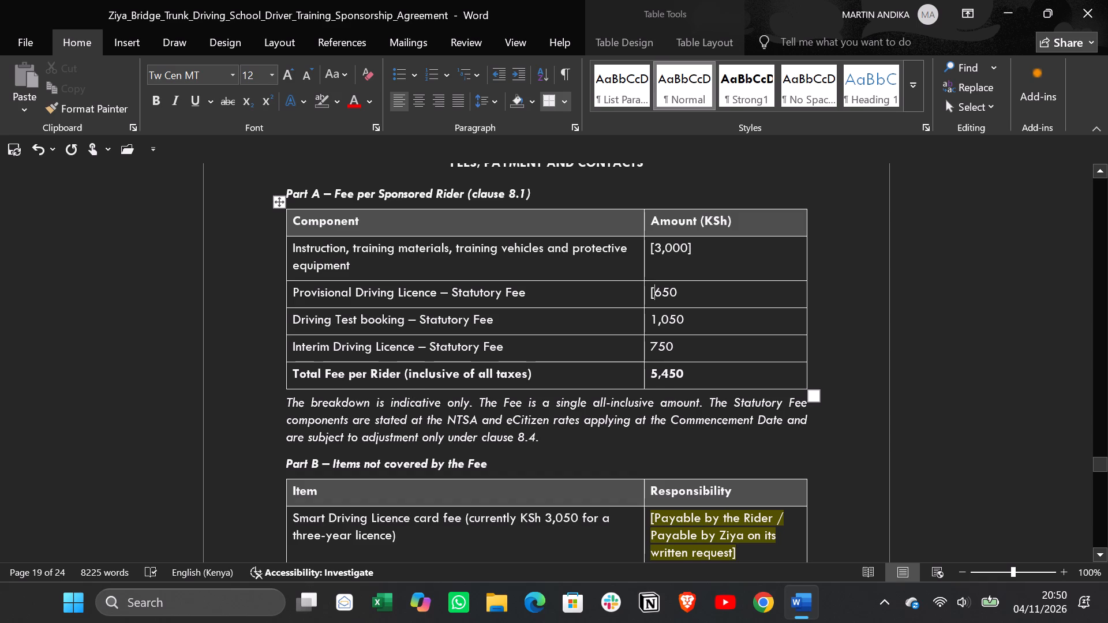
key("BackSpace")
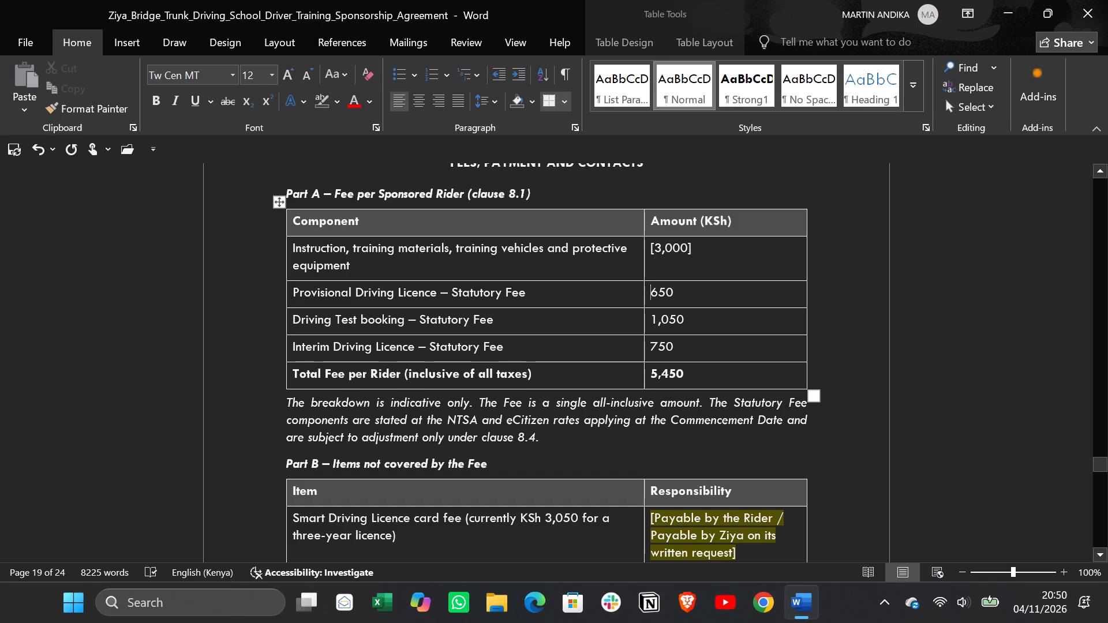
left_click(697, 246)
key("BackSpace")
left_click(655, 246)
key("BackSpace")
Review the remaining Schedule 2 tables, Parts B to E, for highlighted, bracketed wording that still needs finalising.
scroll(678, 266, "down", 3)
scroll(699, 314, "down", 2)
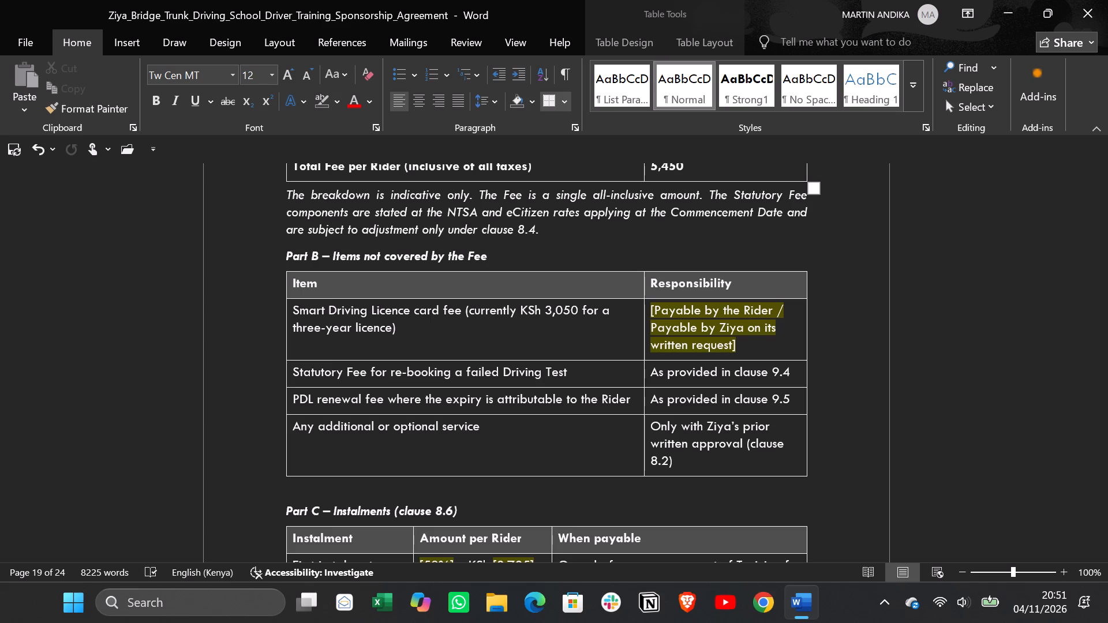
scroll(616, 354, "down", 2)
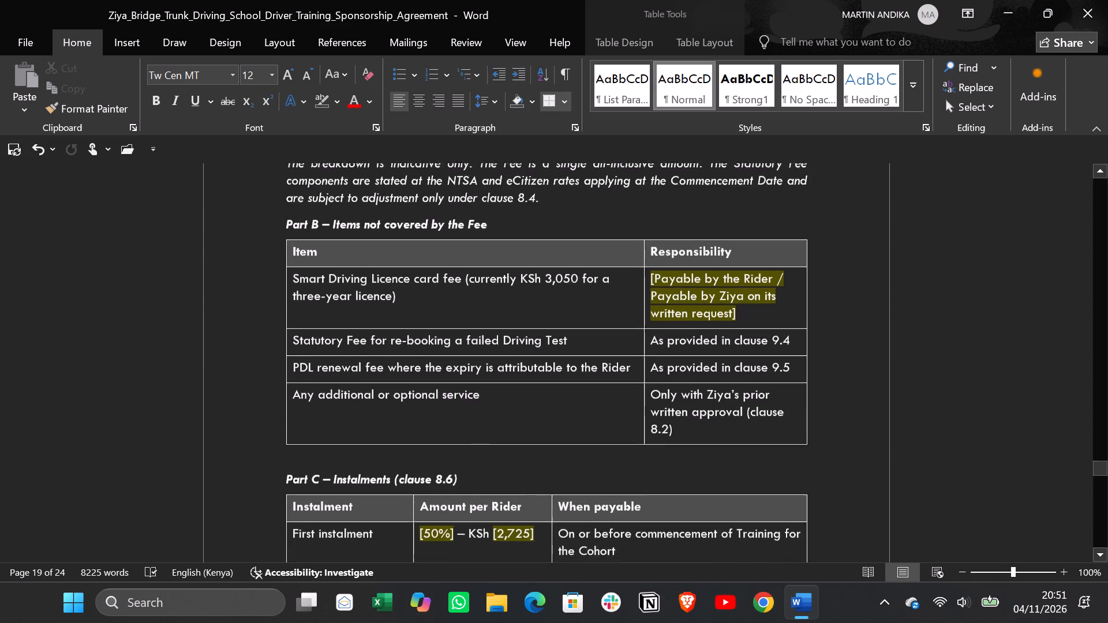
scroll(611, 354, "down", 1)
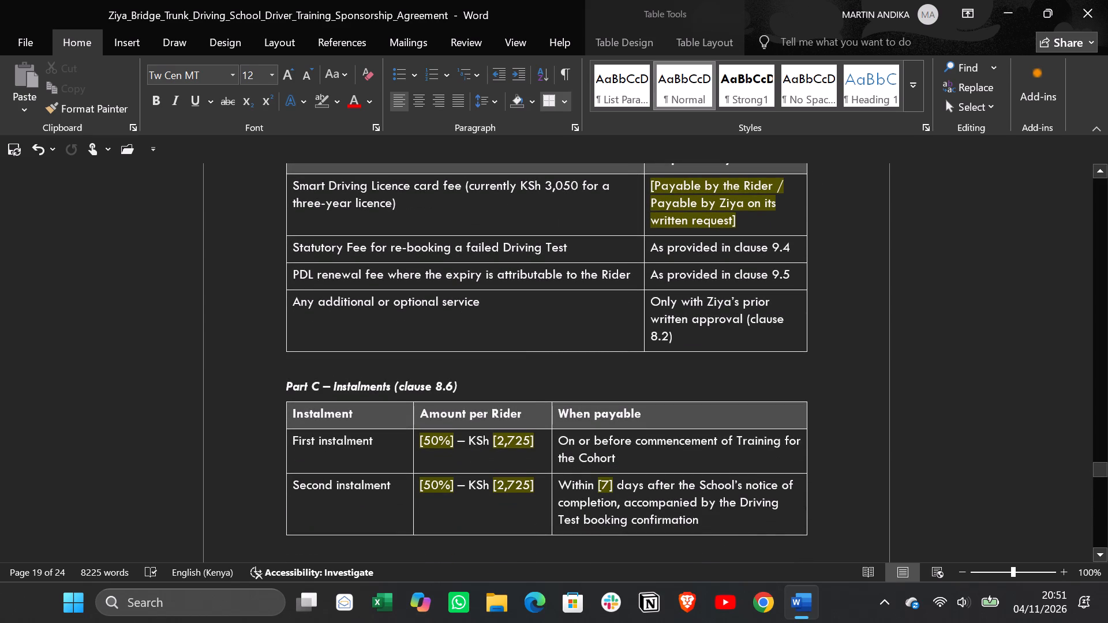
scroll(610, 354, "down", 2)
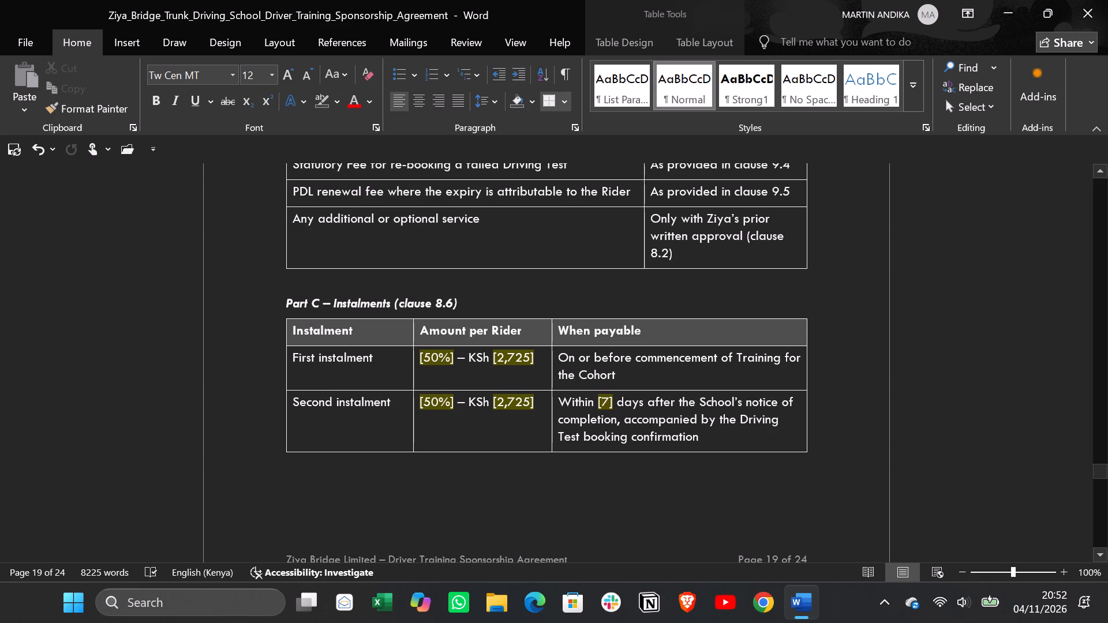
scroll(549, 470, "down", 7)
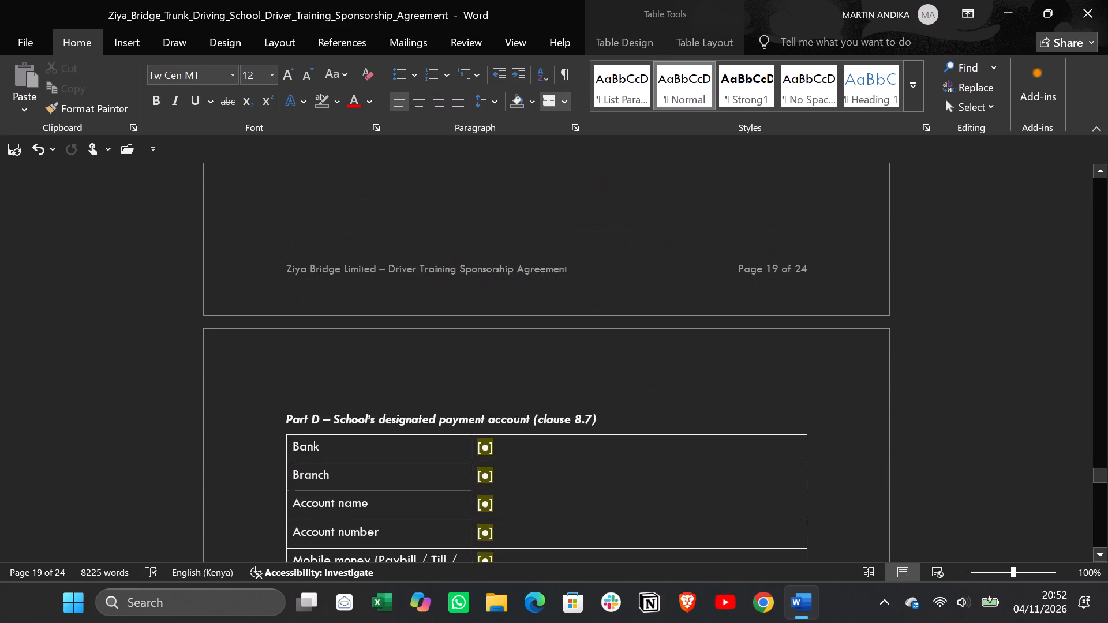
scroll(556, 471, "down", 10)
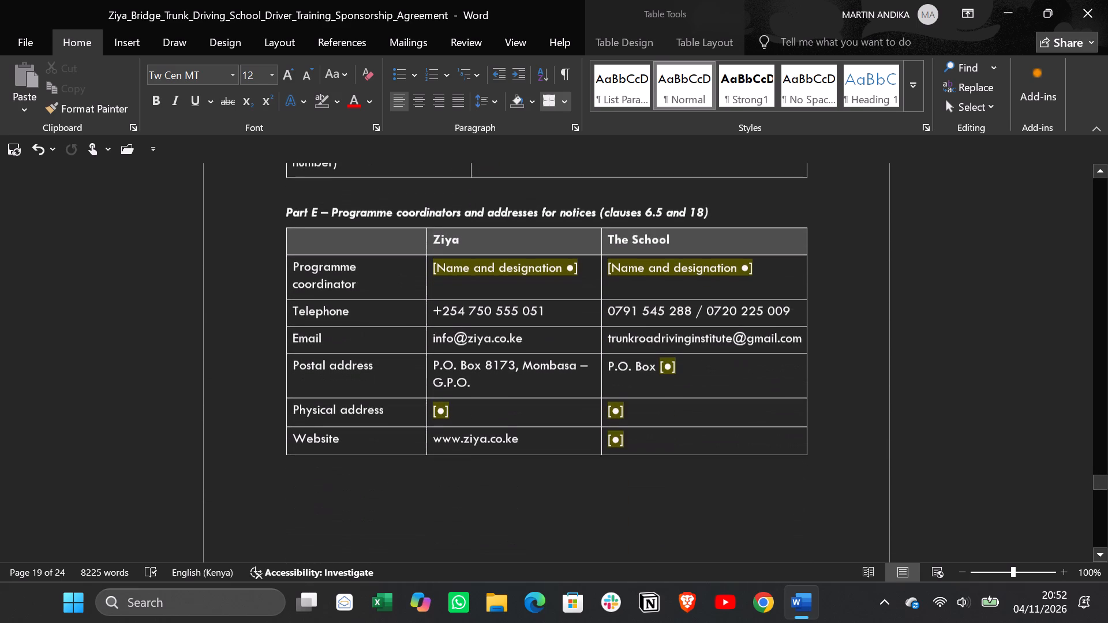
Review the Schedule 3 forms and both parties' signature blocks for placeholders that still need completing.
scroll(557, 472, "down", 20)
scroll(557, 472, "down", 3)
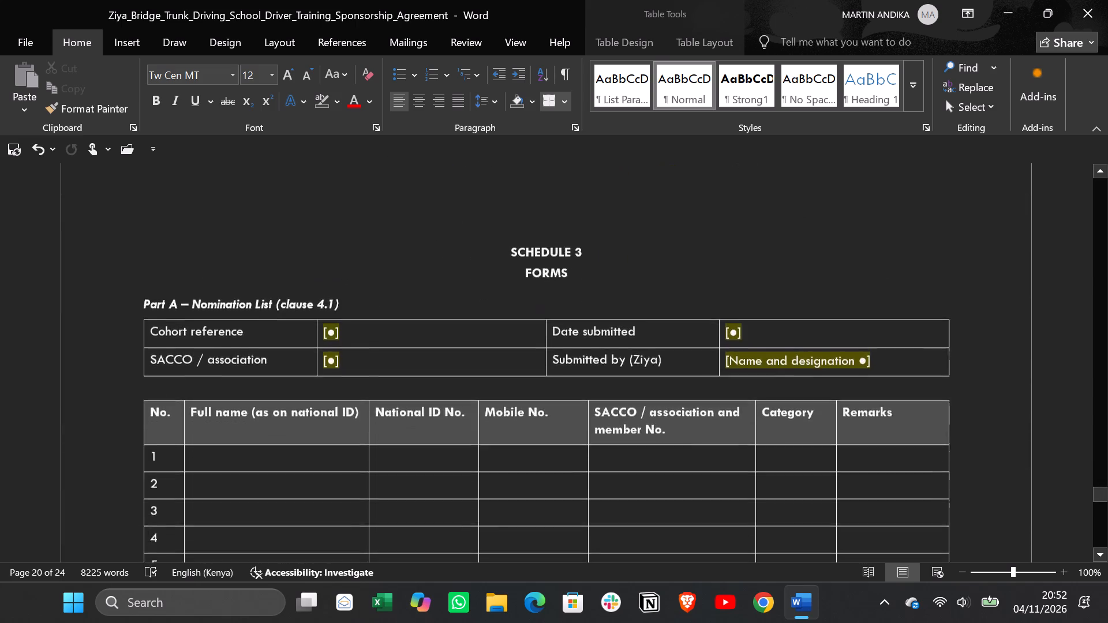
scroll(557, 472, "down", 9)
scroll(557, 472, "down", 20)
scroll(557, 472, "down", 11)
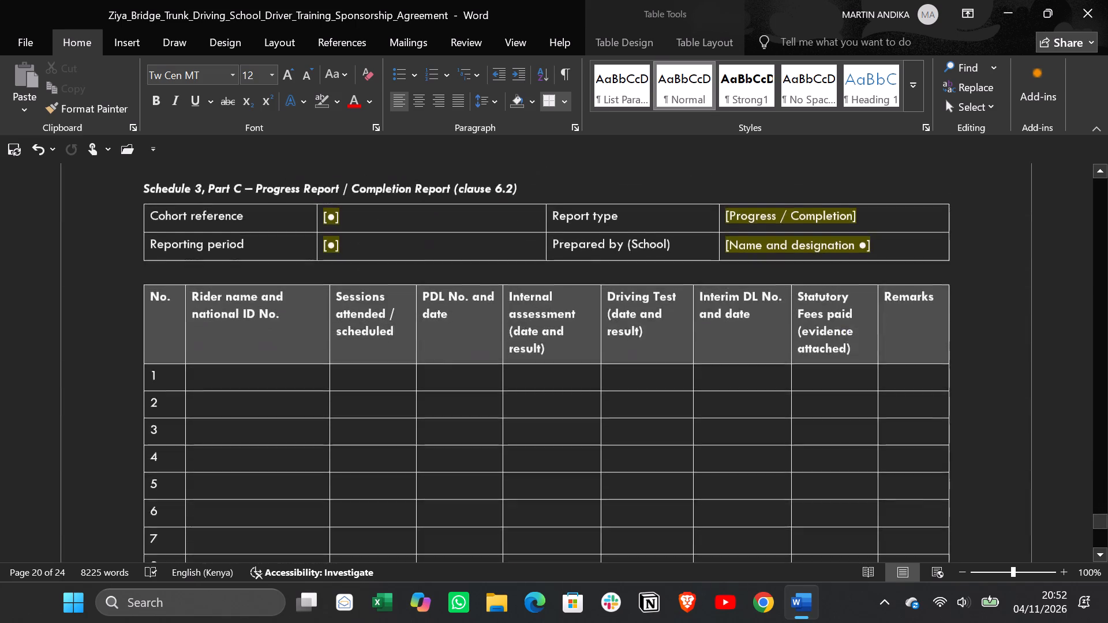
scroll(557, 473, "down", 20)
scroll(557, 474, "down", 4)
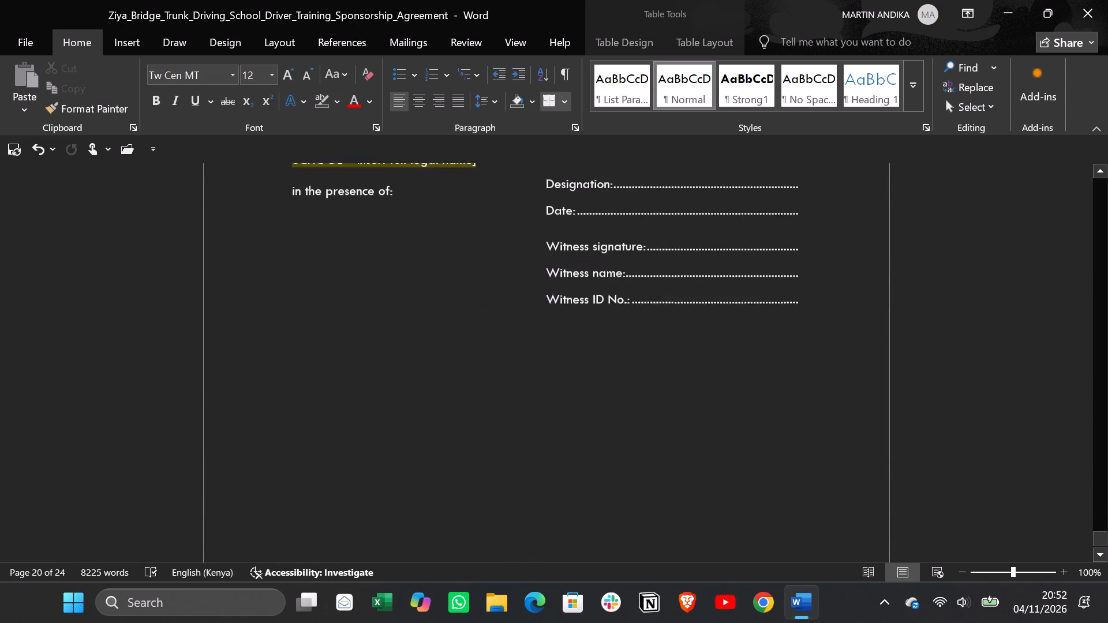
scroll(557, 474, "up", 4)
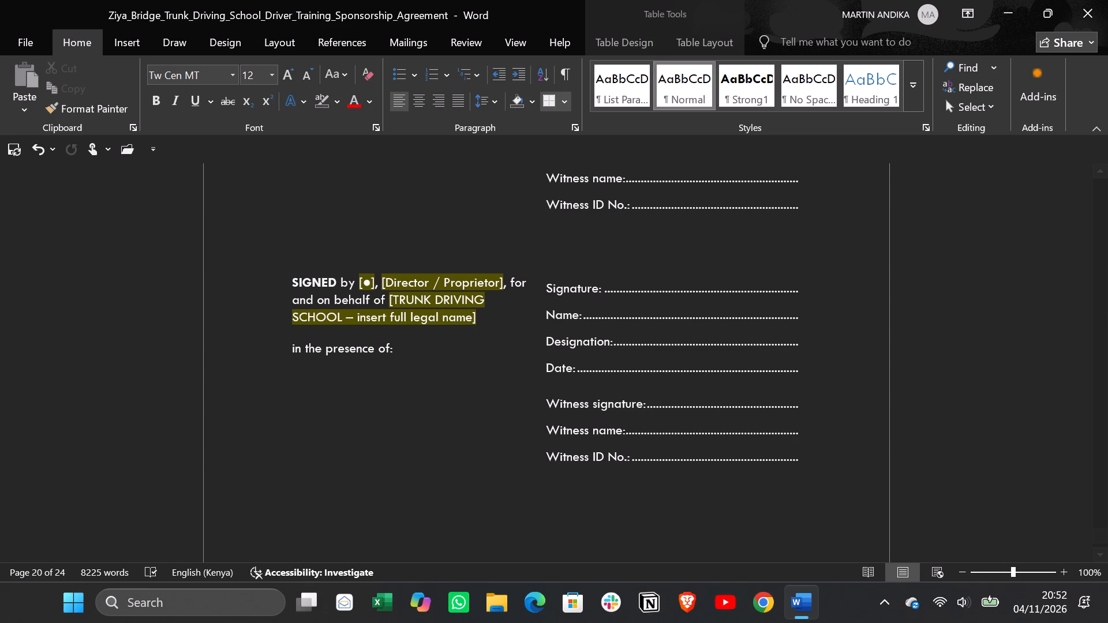
scroll(542, 485, "up", 1)
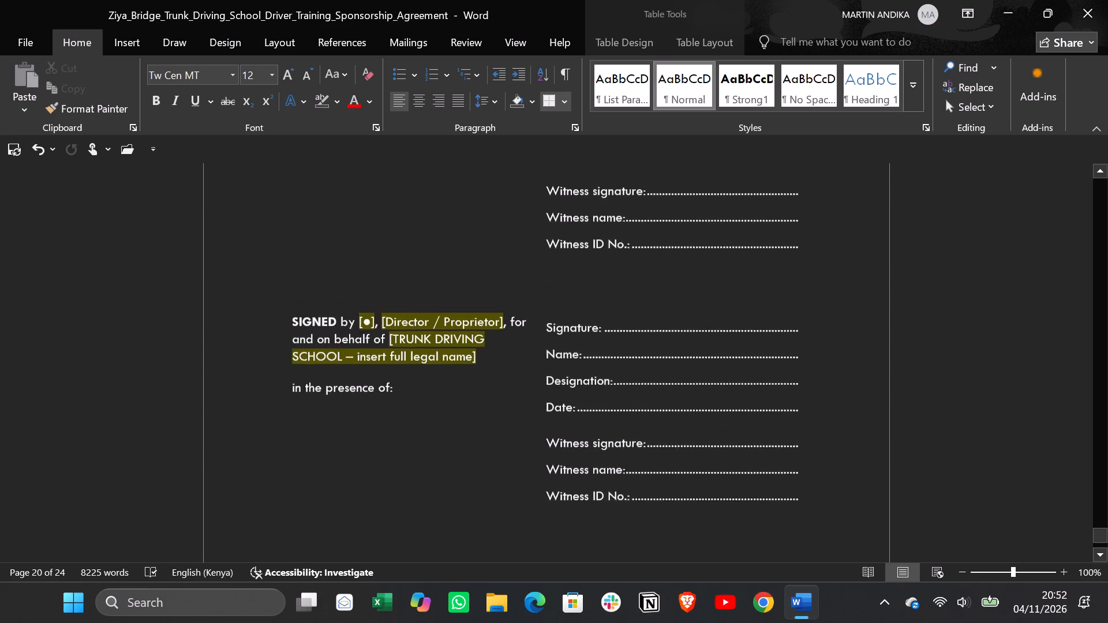
scroll(538, 486, "up", 4)
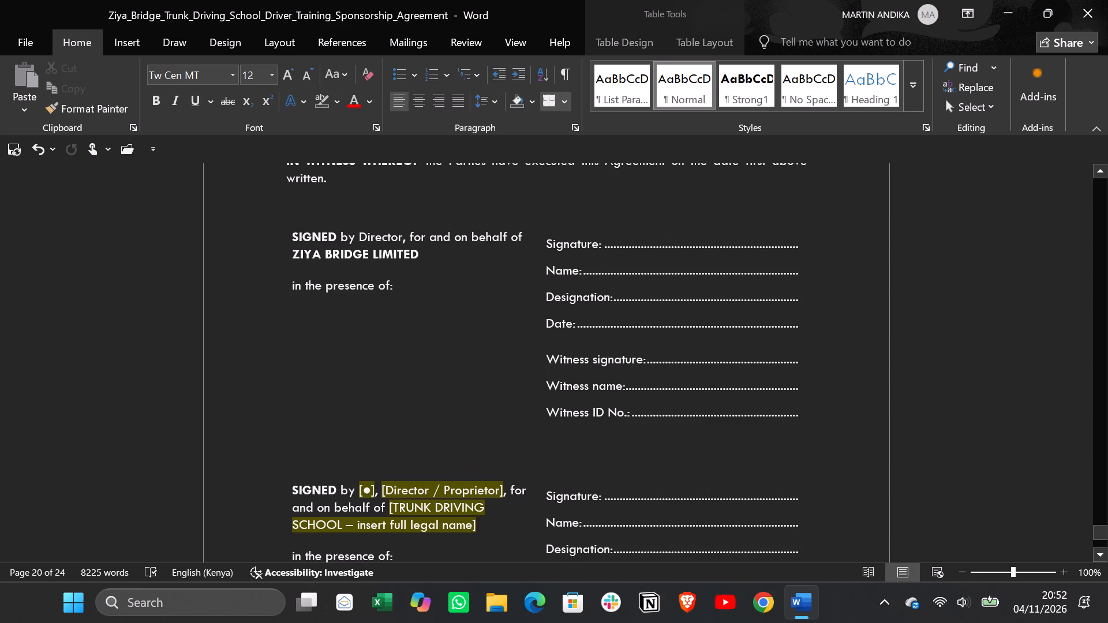